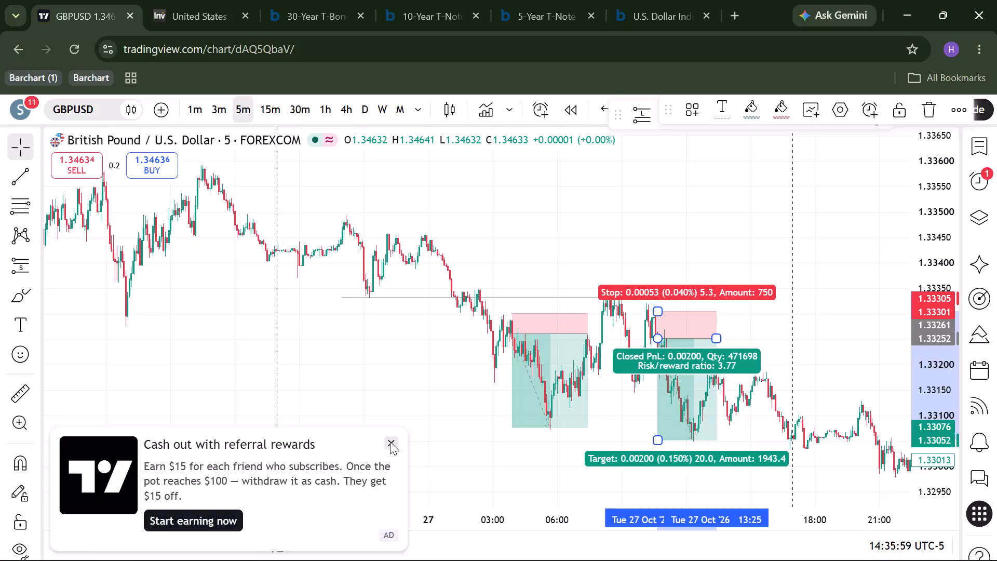
# Dismiss the referral pop-up and remove all six drawings from the GBPUSD 5-minute chart.
pyautogui.hscroll(-1, 390, 442)
pyautogui.click(390, 442)
pyautogui.scroll(2, 390, 442)
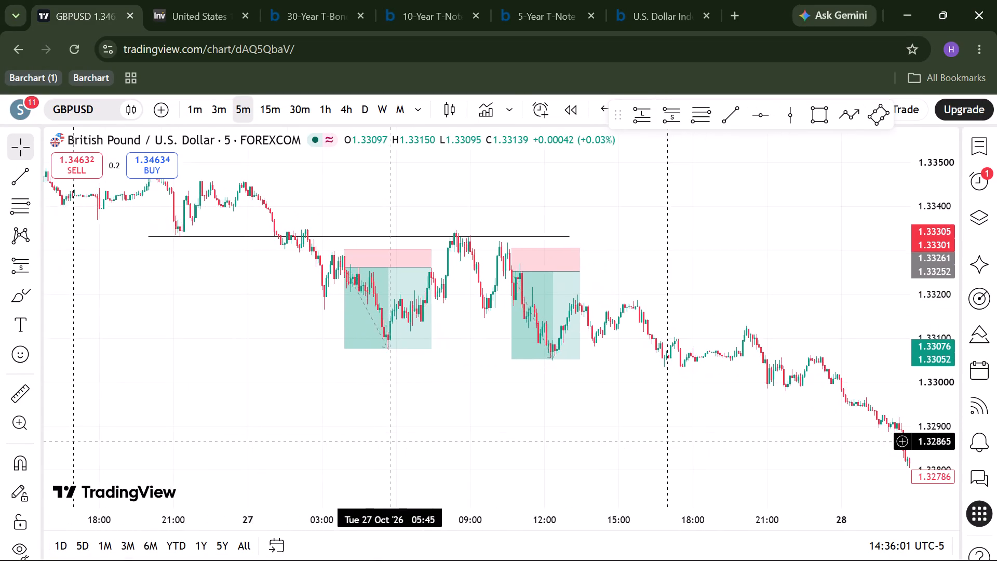
pyautogui.scroll(1, 390, 442)
pyautogui.rightClick(264, 386)
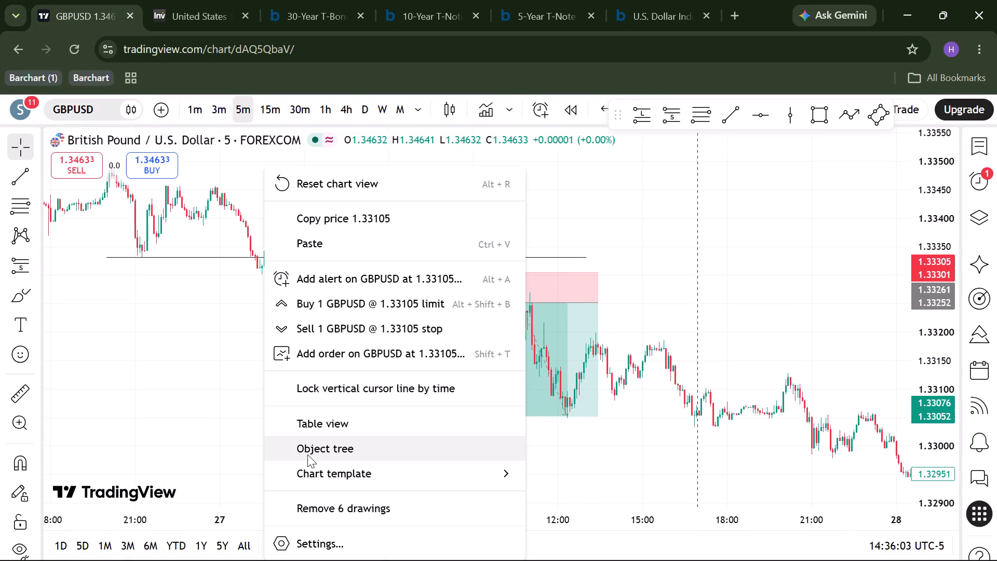
pyautogui.click(321, 505)
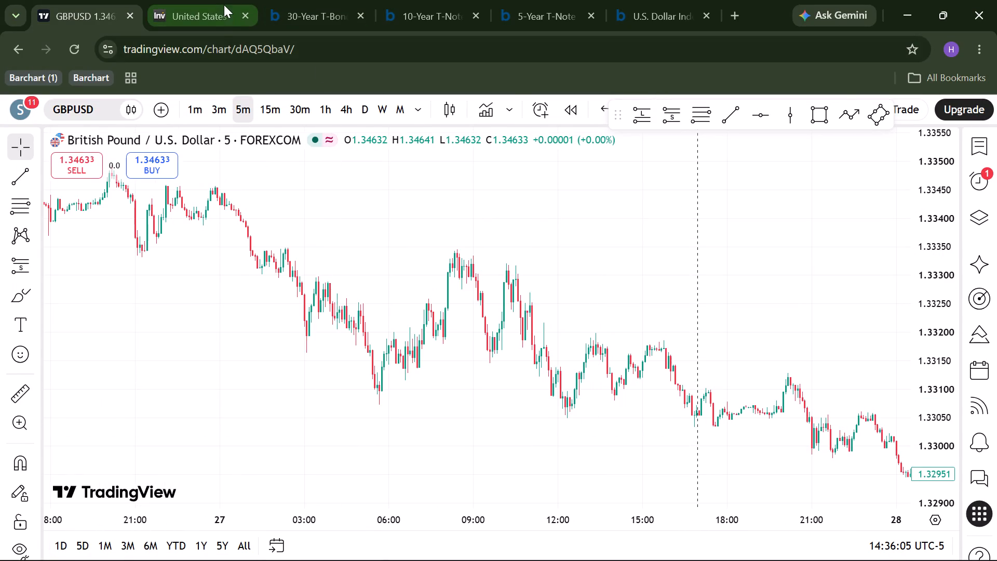
# Switch to the browser window with the EURUSD chart, reset its view and remove the existing drawings.
pyautogui.hotkey('alt', 'Tab')
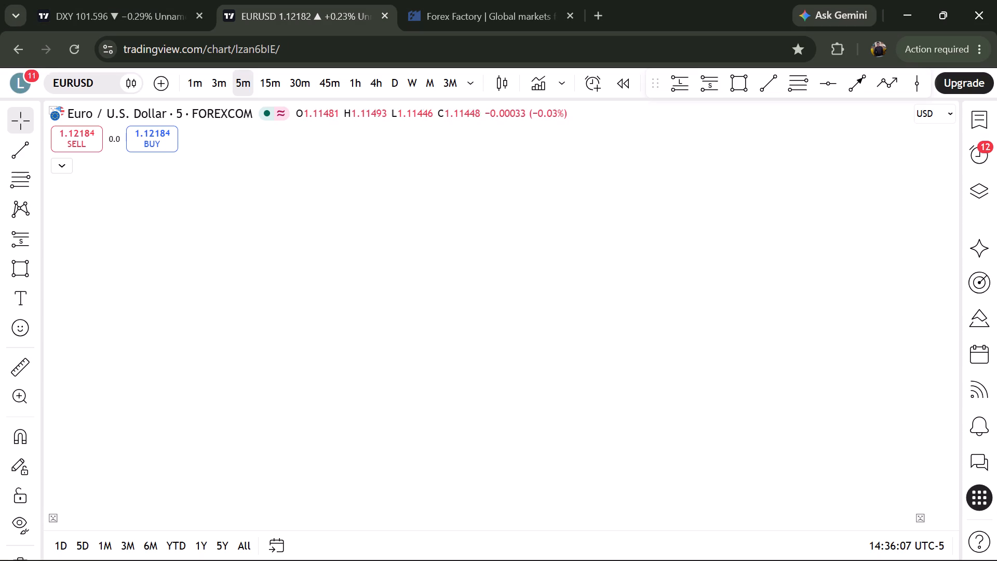
pyautogui.hotkey('alt', 'r')
pyautogui.scroll(-2, 490, 416)
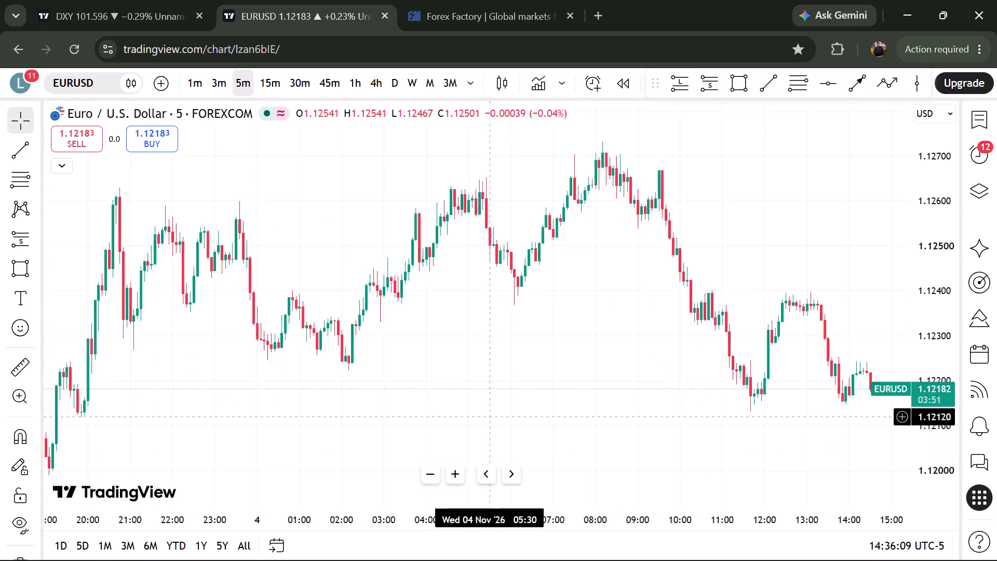
pyautogui.scroll(-4, 490, 416)
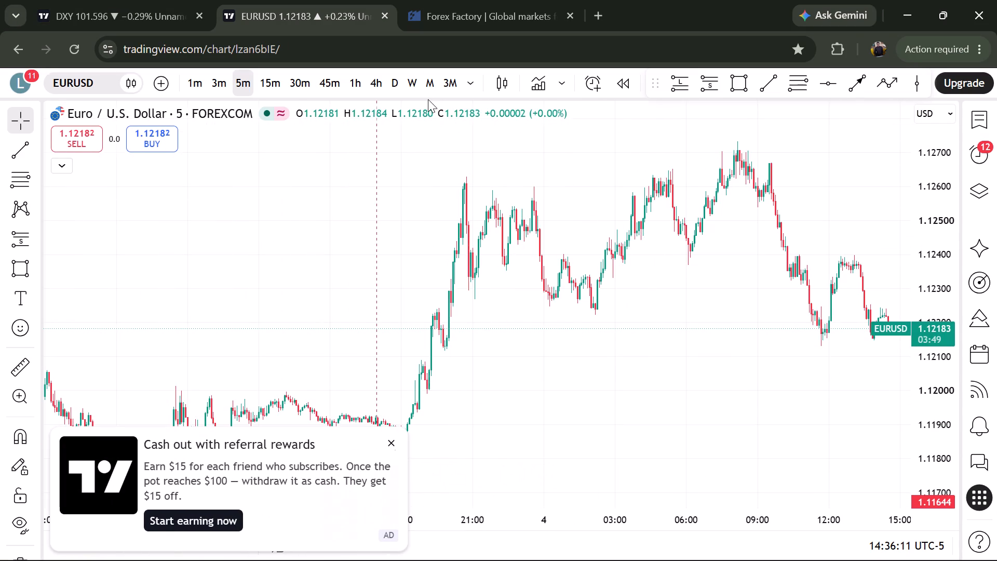
pyautogui.rightClick(440, 157)
pyautogui.click(491, 472)
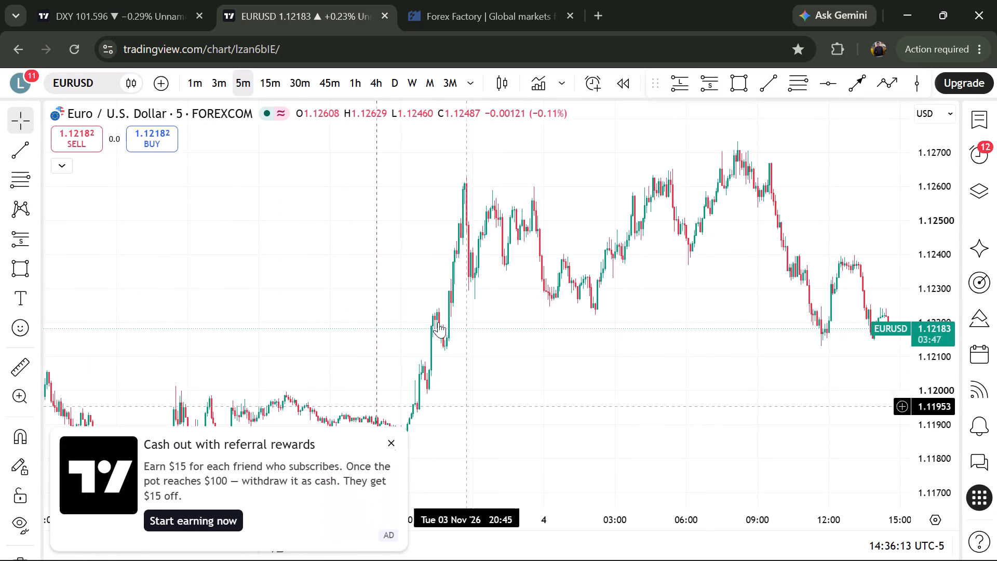
# Check recent EURUSD candles on the weekly timeframe, and set the chart to the monthly timeframe.
pyautogui.click(408, 86)
pyautogui.click(395, 442)
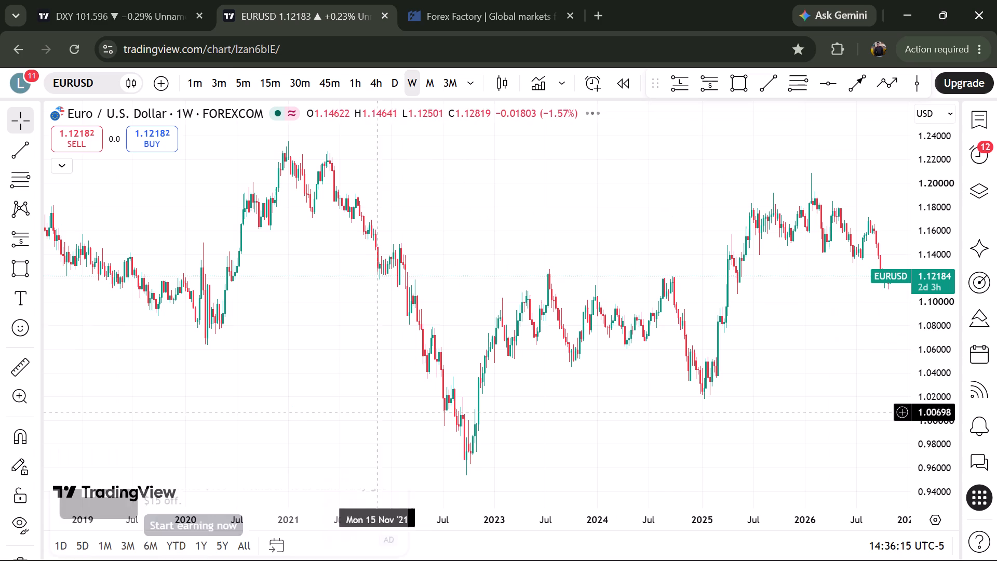
pyautogui.scroll(11, 386, 354)
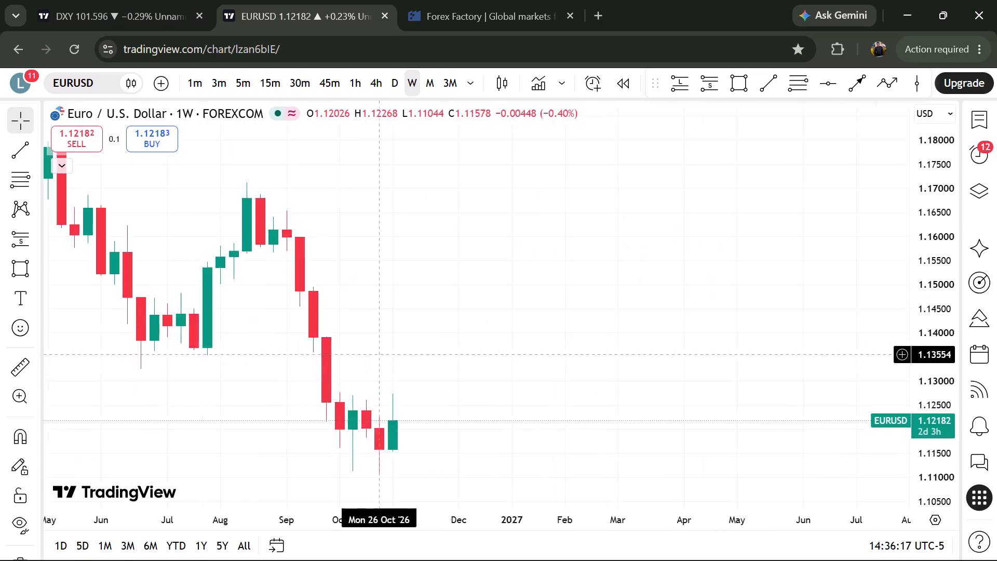
pyautogui.scroll(-2, 386, 354)
pyautogui.click(420, 78)
pyautogui.click(436, 94)
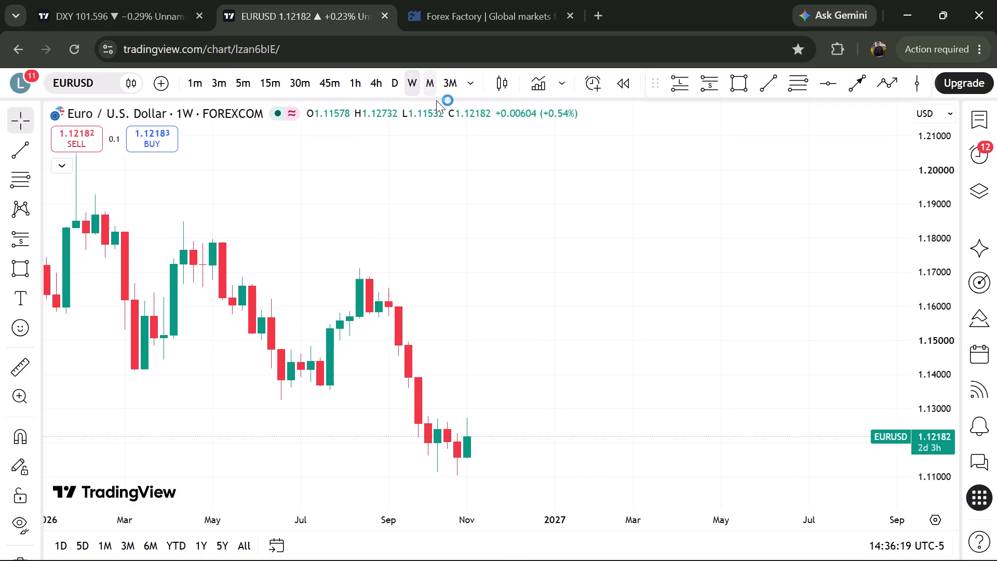
# Draw a horizontal trend line at about 1.132 from the June 2026 candle's low out to late 2027.
pyautogui.click(762, 84)
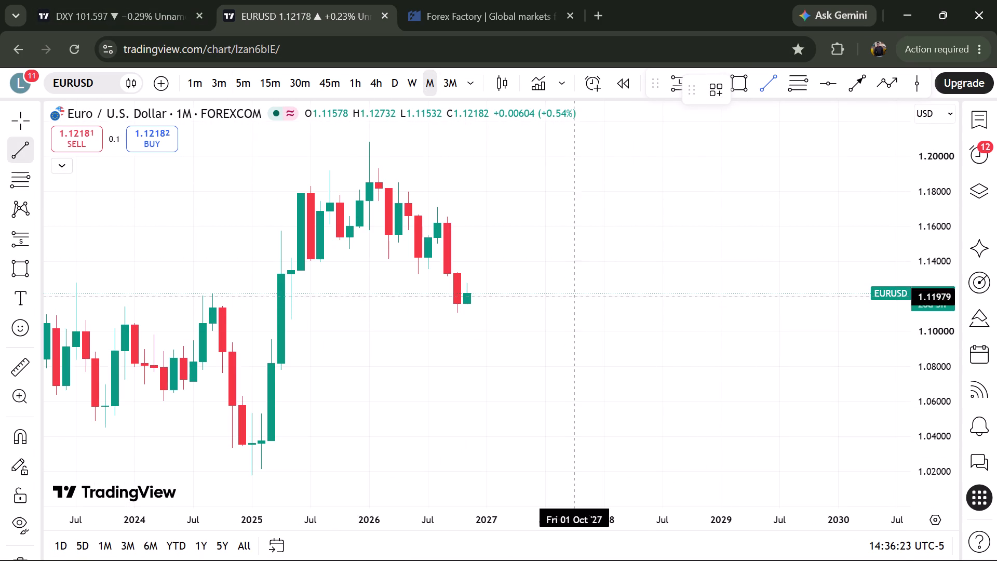
pyautogui.moveTo(581, 274); pyautogui.dragTo(421, 293)
pyautogui.keyDown('shift'); pyautogui.click(421, 293); pyautogui.keyUp('shift')
pyautogui.click(427, 356)
# Adjust the trend line at about 1.132 so it runs horizontally from June 2026 to February 2027.
pyautogui.scroll(1, 427, 356)
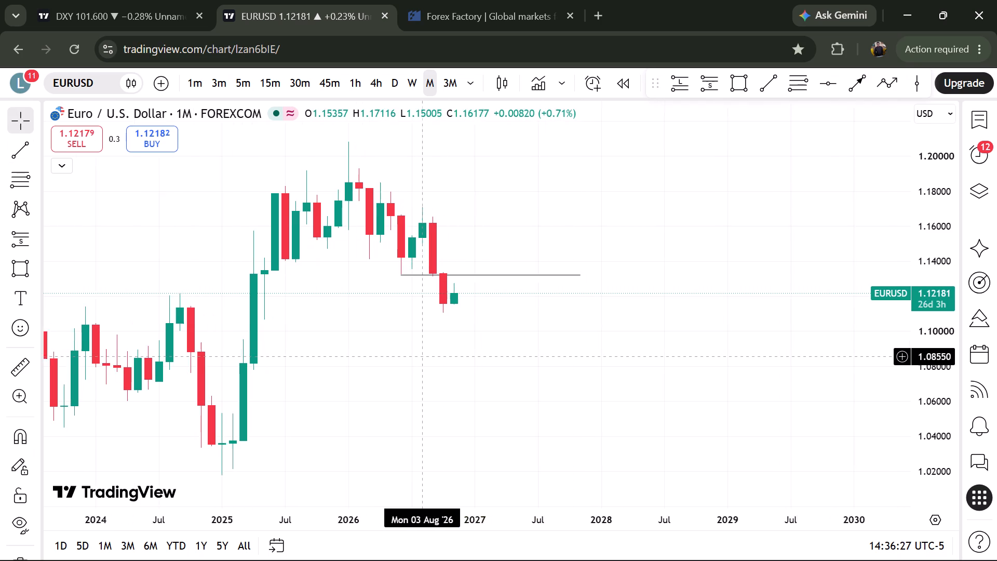
pyautogui.scroll(2, 427, 356)
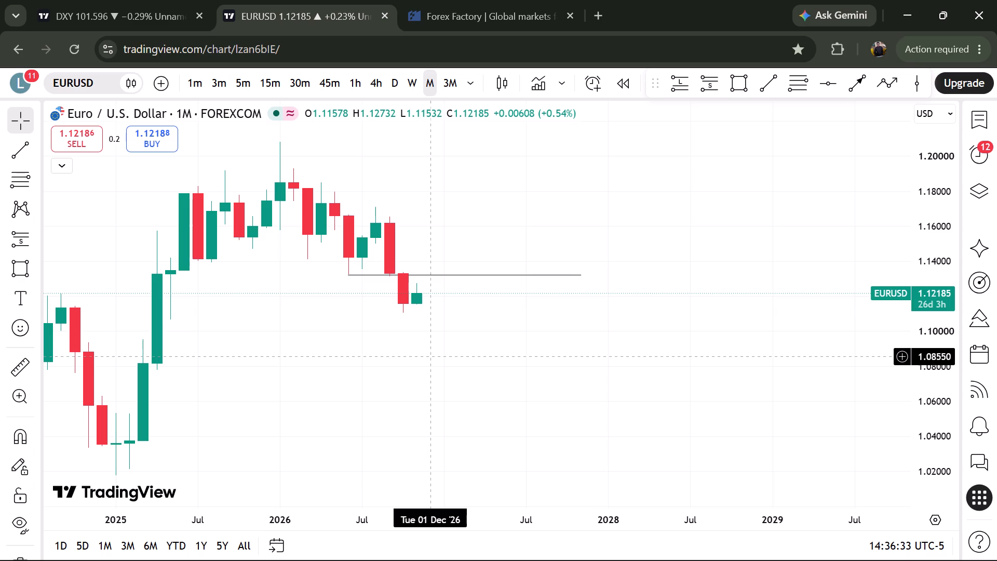
pyautogui.scroll(1, 427, 356)
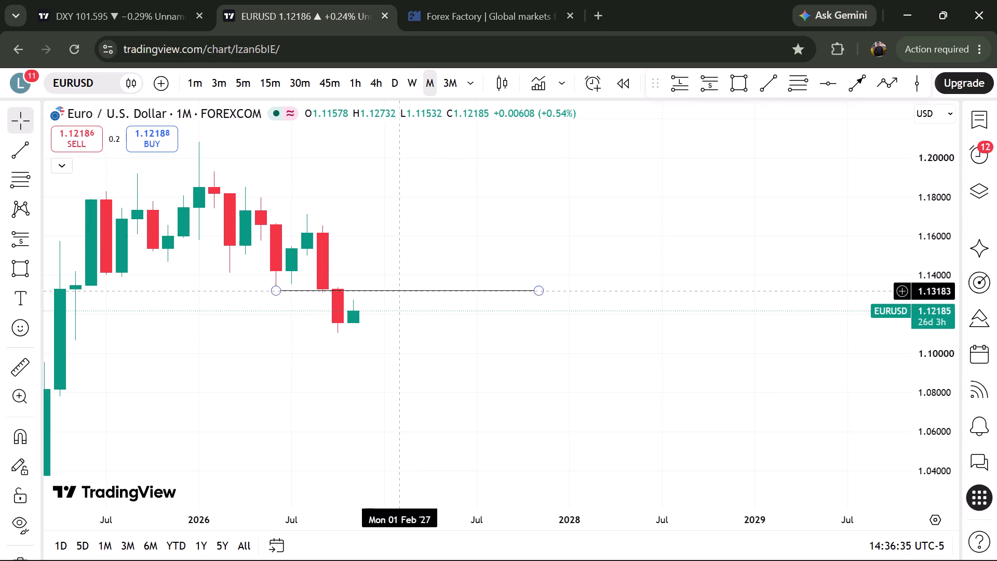
pyautogui.click(394, 291)
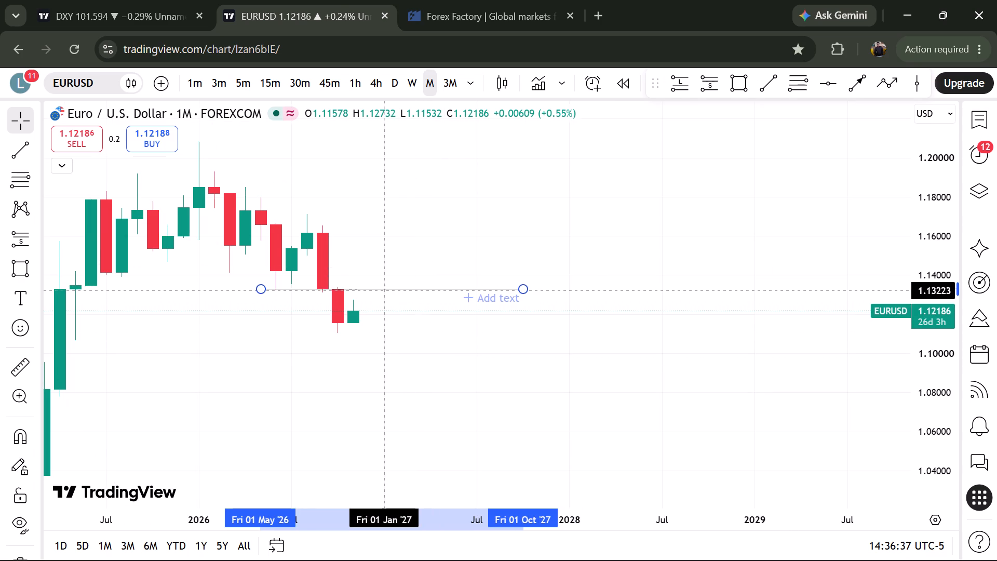
pyautogui.moveTo(264, 293); pyautogui.dragTo(273, 293)
pyautogui.keyDown('shift'); pyautogui.click(273, 293); pyautogui.keyUp('shift')
pyautogui.moveTo(520, 288); pyautogui.dragTo(382, 276)
pyautogui.moveTo(385, 282); pyautogui.dragTo(388, 289)
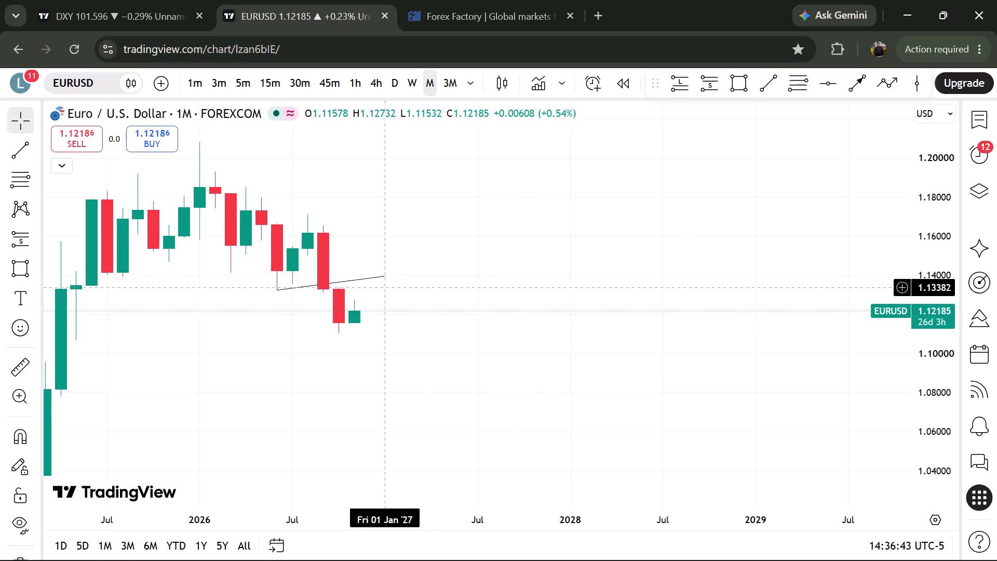
pyautogui.moveTo(388, 289); pyautogui.dragTo(393, 293)
pyautogui.moveTo(387, 279); pyautogui.dragTo(394, 290)
pyautogui.keyDown('shift'); pyautogui.moveTo(395, 292); pyautogui.dragTo(406, 293); pyautogui.keyUp('shift')
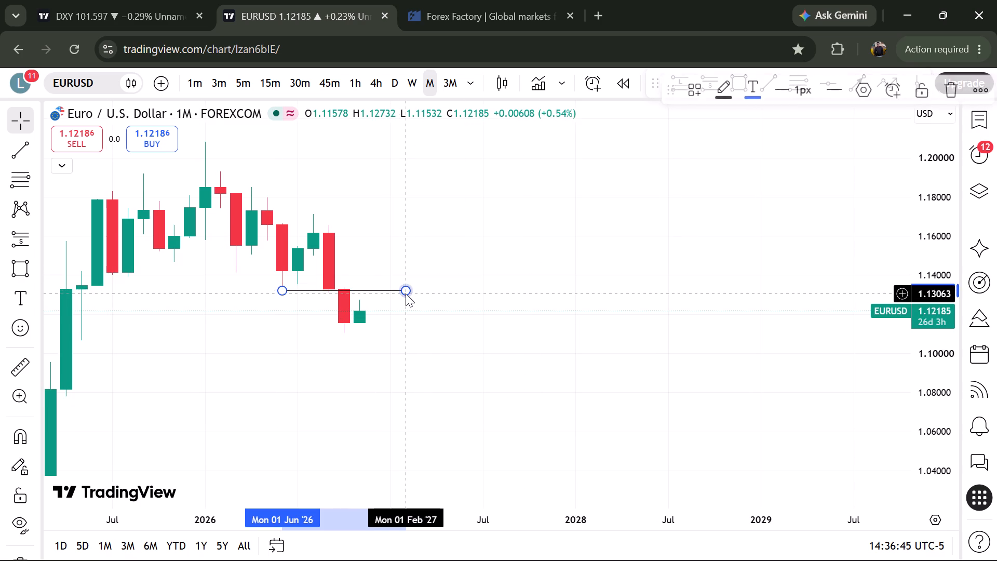
pyautogui.click(406, 293)
pyautogui.moveTo(404, 292); pyautogui.dragTo(412, 284)
pyautogui.keyDown('shift'); pyautogui.click(412, 284); pyautogui.keyUp('shift')
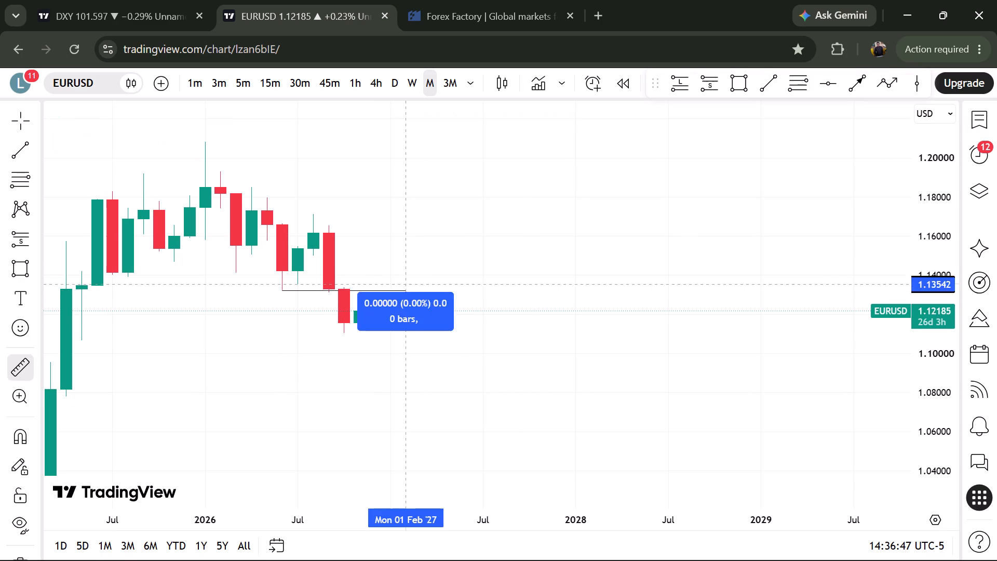
pyautogui.doubleClick(402, 317)
# Label the trend line at the June 2026 low "Target".
pyautogui.click(392, 292)
pyautogui.click(392, 295)
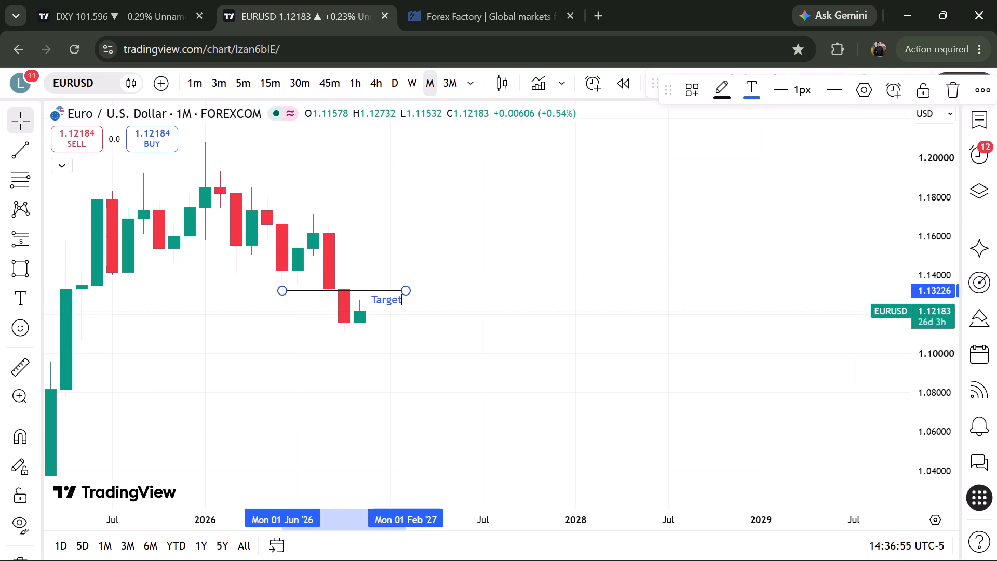
pyautogui.click(398, 325)
# Draw a horizontal trend line at the October 2026 candle's low, about 1.1108, spanning October 2026 to January 2027.
pyautogui.click(764, 95)
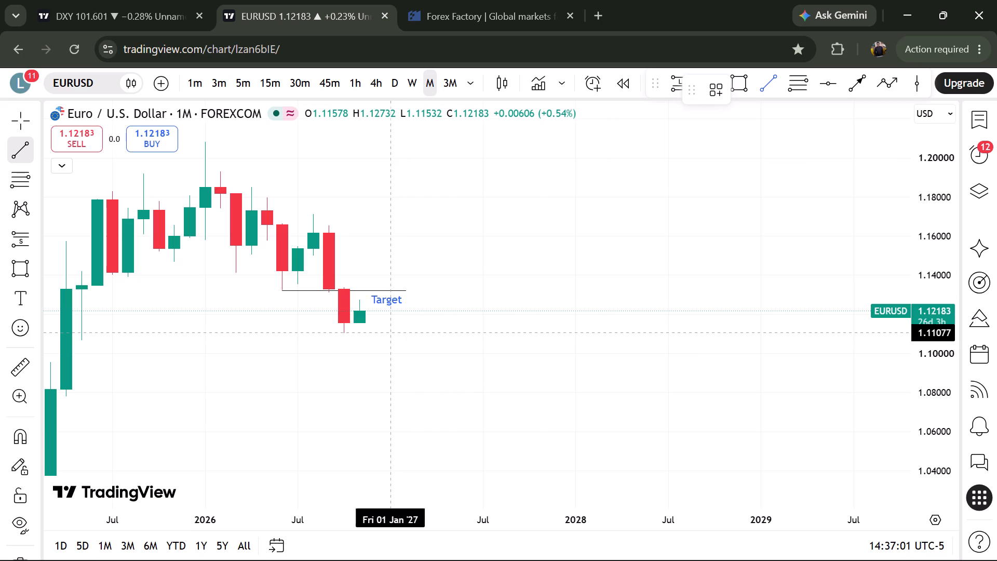
pyautogui.moveTo(398, 332); pyautogui.dragTo(345, 344)
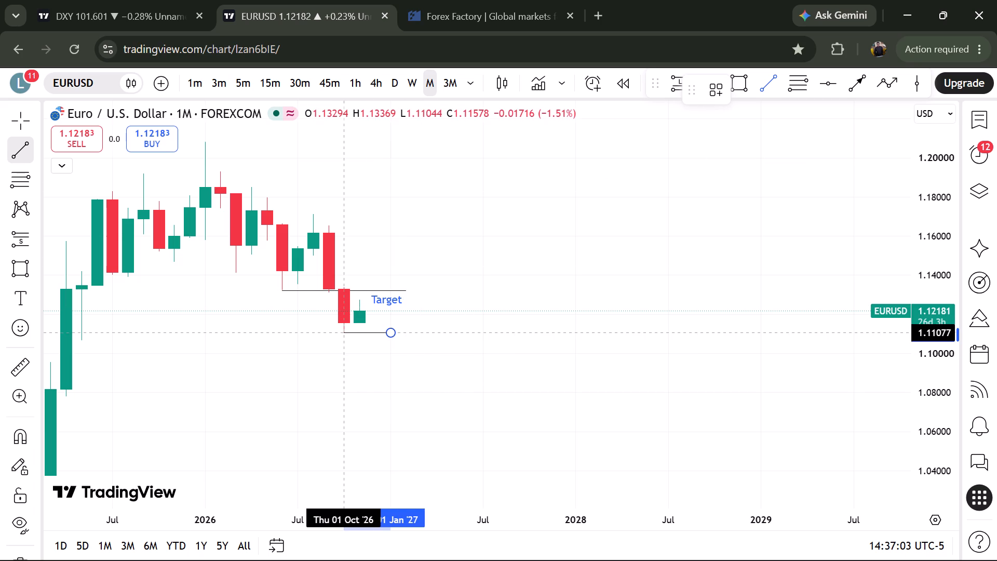
pyautogui.moveTo(345, 344); pyautogui.dragTo(345, 344)
pyautogui.keyDown('shift'); pyautogui.click(345, 344); pyautogui.keyUp('shift')
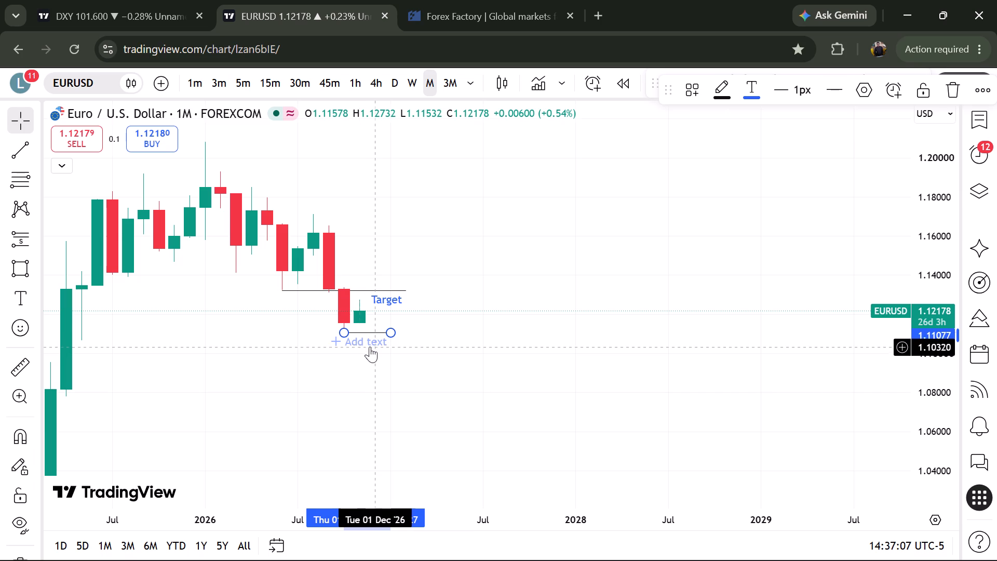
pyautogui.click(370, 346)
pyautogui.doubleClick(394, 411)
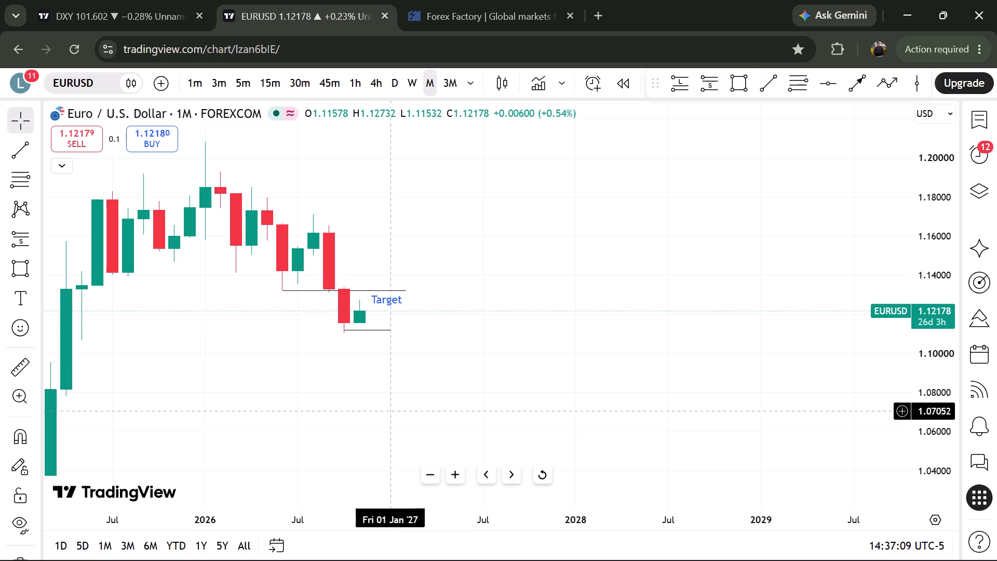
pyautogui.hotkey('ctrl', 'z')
# Label the trend line at the October 2026 low "Hold for buys".
pyautogui.click(369, 335)
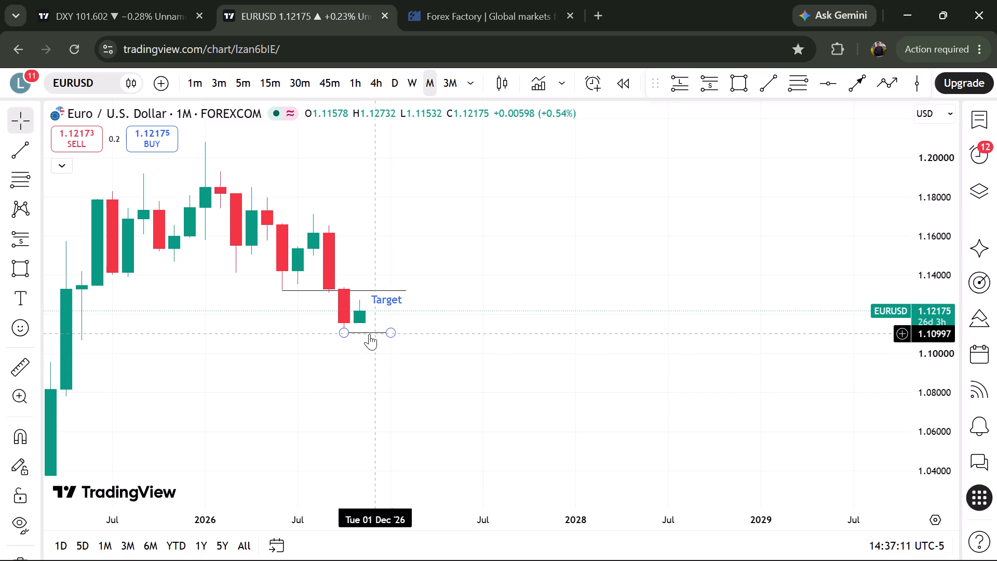
pyautogui.click(369, 334)
pyautogui.click(369, 344)
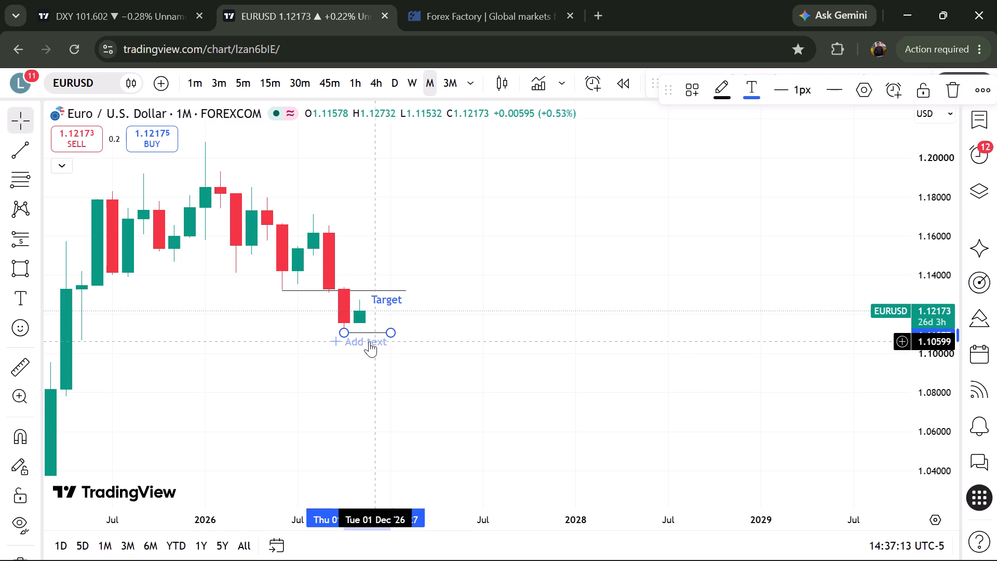
pyautogui.click(369, 341)
pyautogui.click(369, 341)
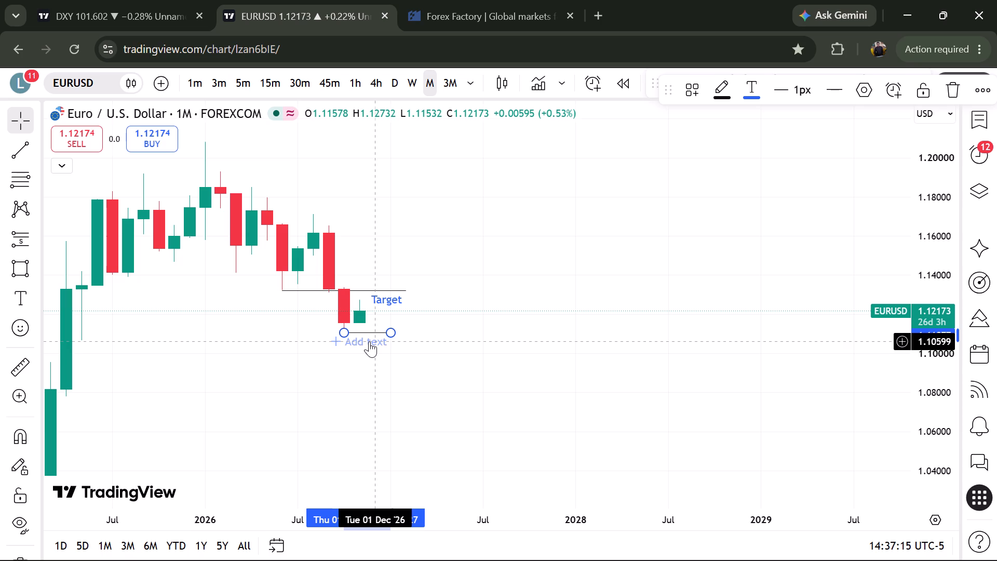
pyautogui.click(374, 336)
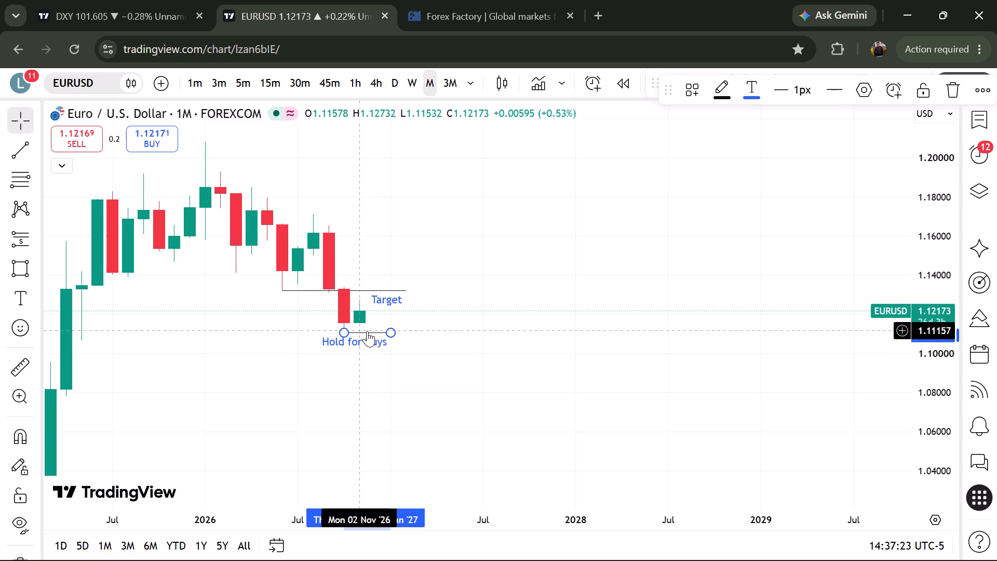
# Raise the "Hold for buys" line to the bottom of the November 2026 candle, about 1.115, and start it at that candle.
pyautogui.moveTo(361, 333); pyautogui.dragTo(372, 327)
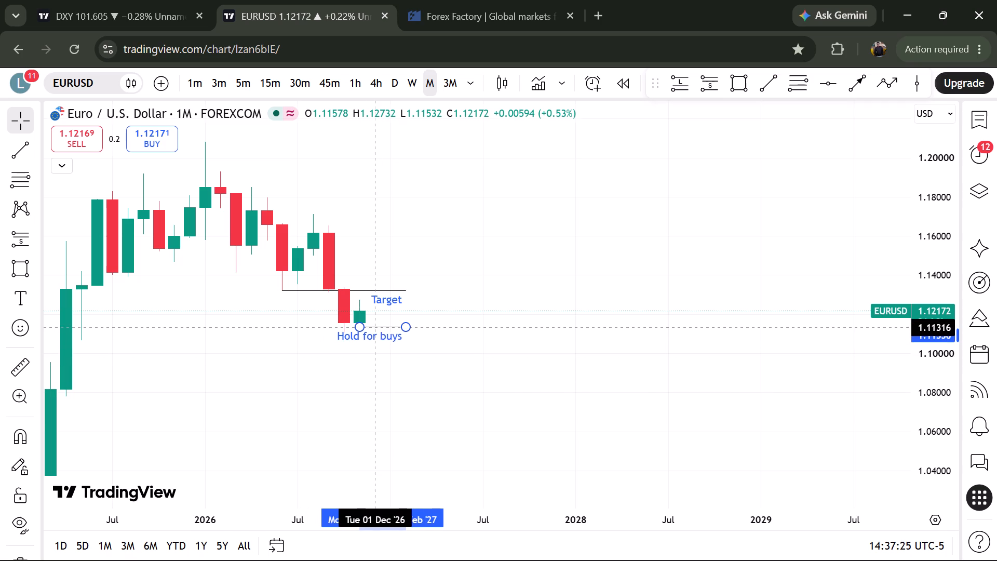
pyautogui.moveTo(372, 327); pyautogui.dragTo(366, 324)
pyautogui.click(384, 366)
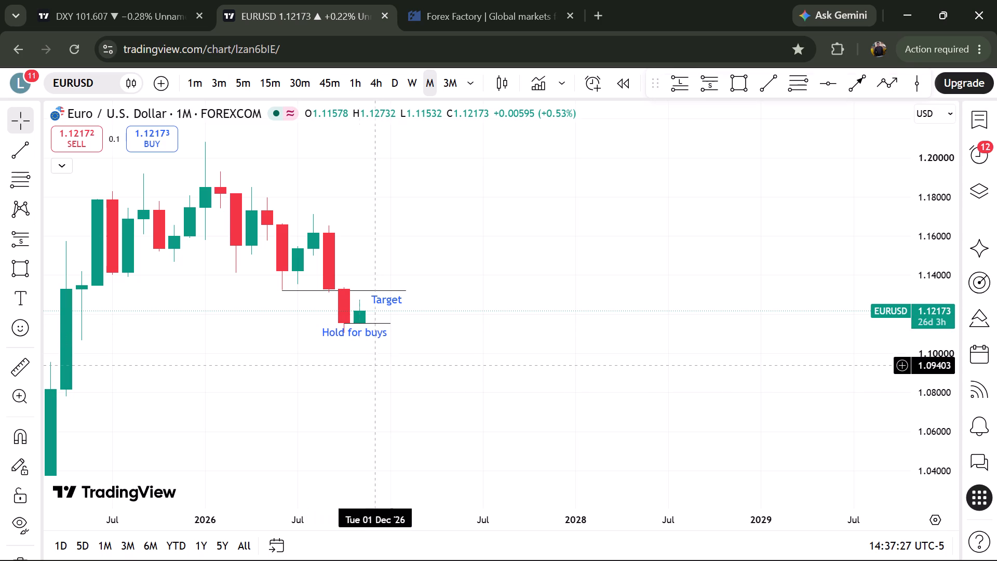
pyautogui.moveTo(347, 327); pyautogui.dragTo(359, 327)
pyautogui.keyDown('shift'); pyautogui.click(359, 327); pyautogui.keyUp('shift')
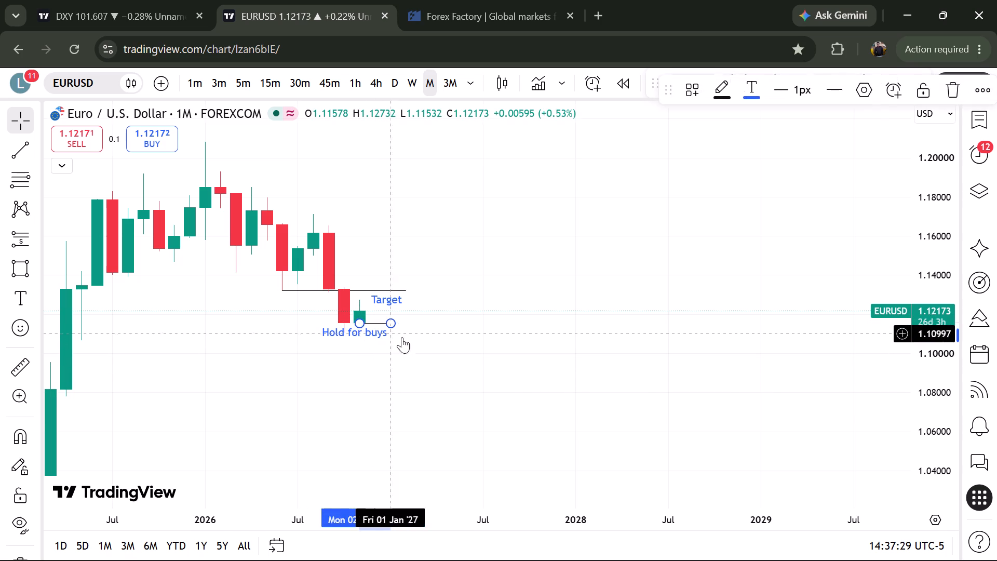
pyautogui.click(419, 359)
# Bring up the DXY 5-minute chart around 27 October with its marked levels and capture a screenshot.
pyautogui.hotkey('alt', 'Tab')
pyautogui.hotkey('alt', 'Tab')
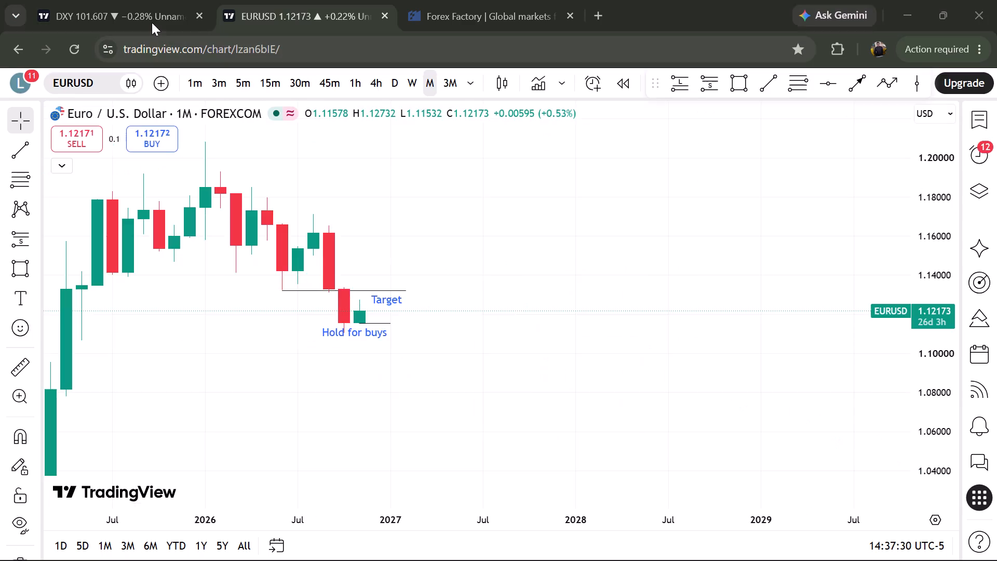
pyautogui.click(151, 19)
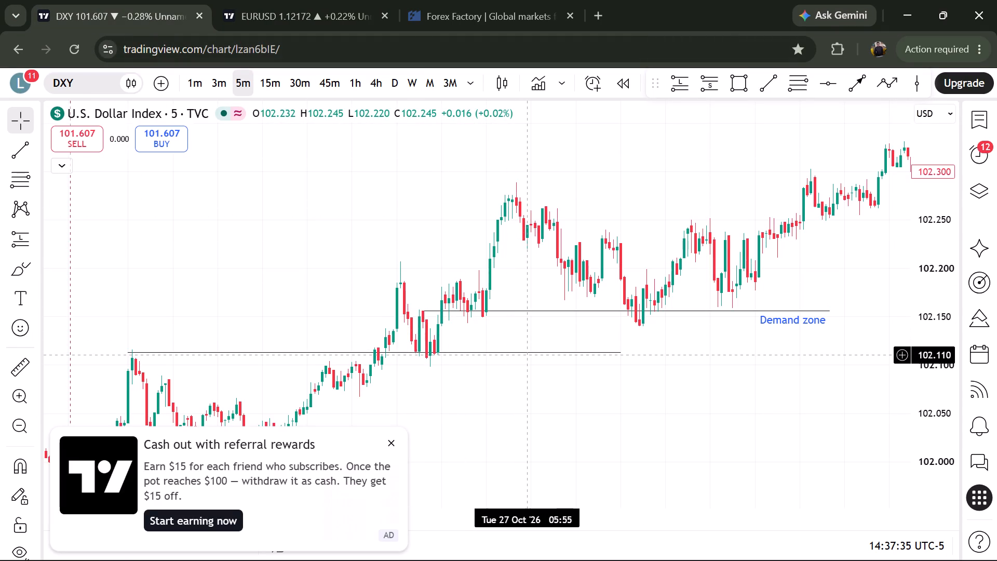
pyautogui.scroll(-2, 588, 392)
pyautogui.press('super+Print')
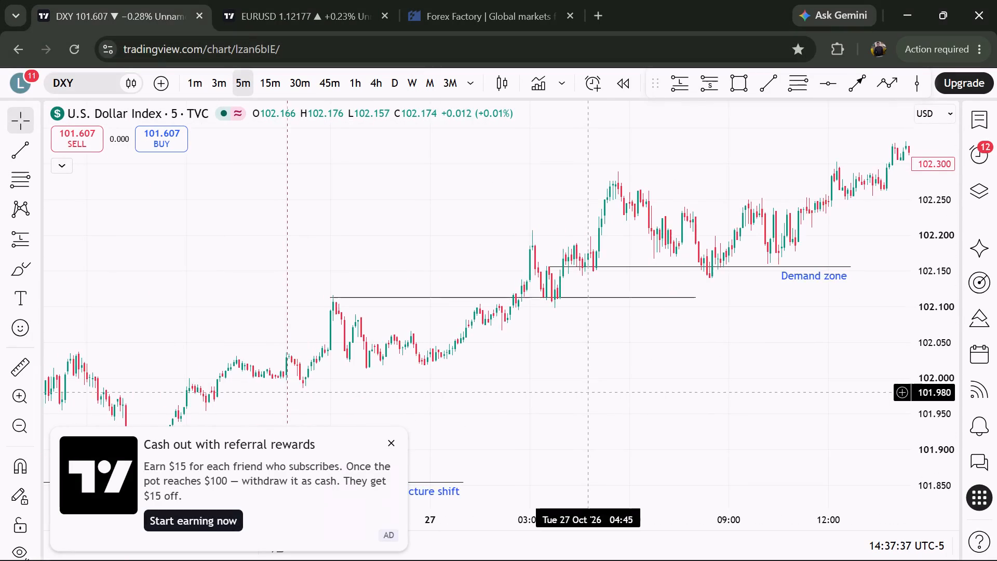
# Delete the "Demand zone" line from the DXY chart.
pyautogui.hscroll(-3, 588, 392)
pyautogui.scroll(-1, 588, 392)
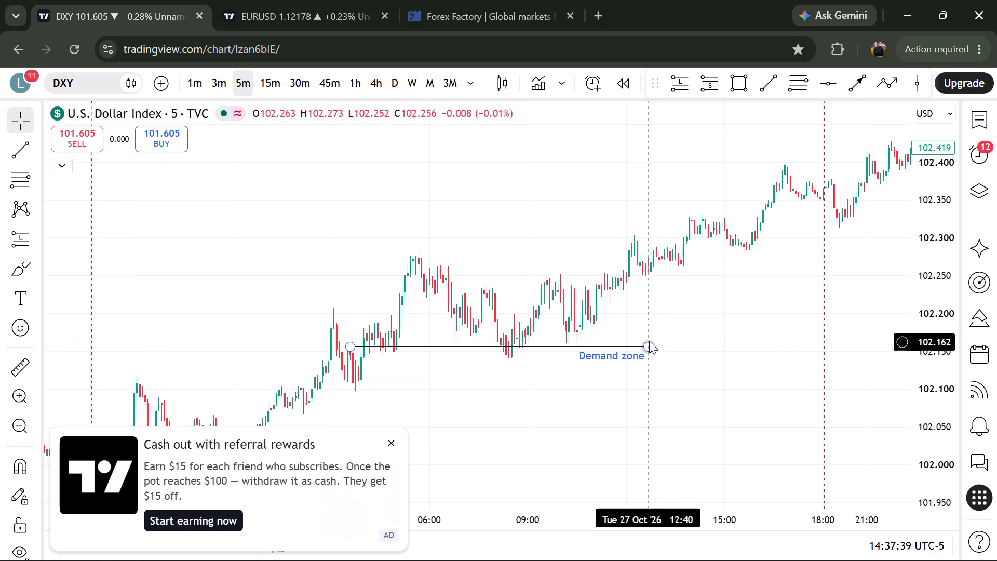
pyautogui.click(649, 341)
pyautogui.press('Delete')
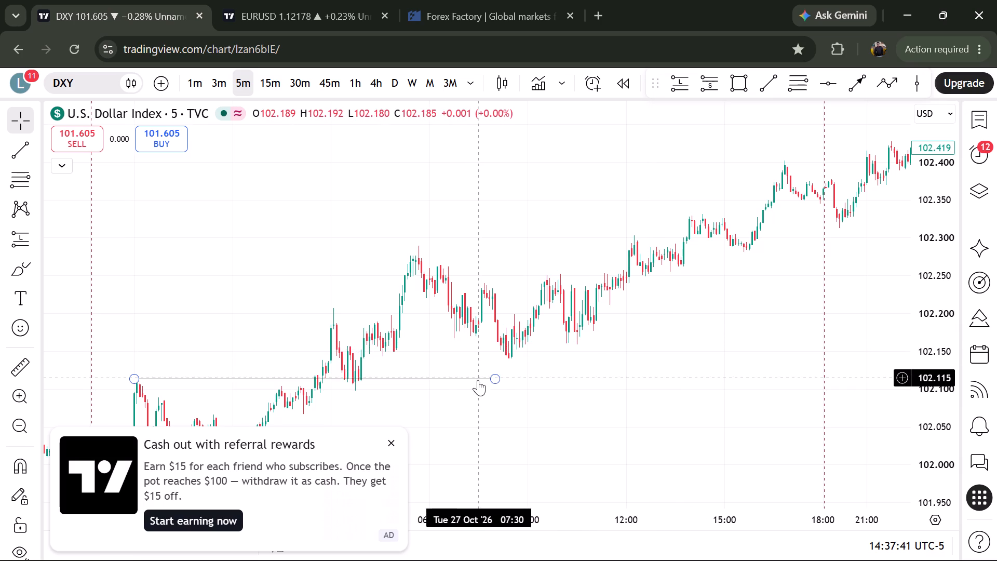
# Delete the unlabelled horizontal line at about 102.11 from the DXY 5-minute chart.
pyautogui.click(478, 380)
pyautogui.press('Delete')
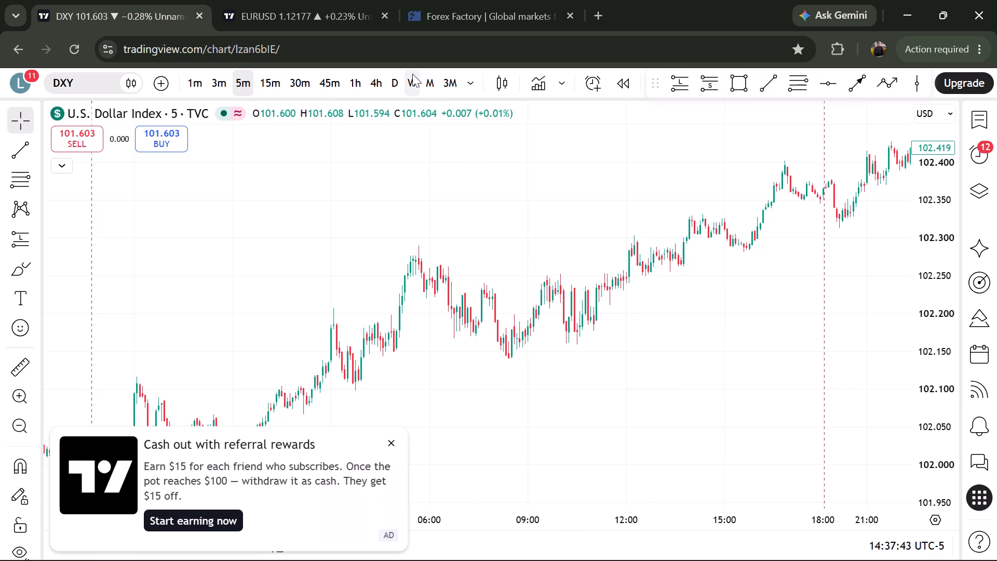
# Show DXY on the weekly timeframe at the latest candles and shorten the "Nov Target" line to end at the start of January 2027.
pyautogui.click(419, 81)
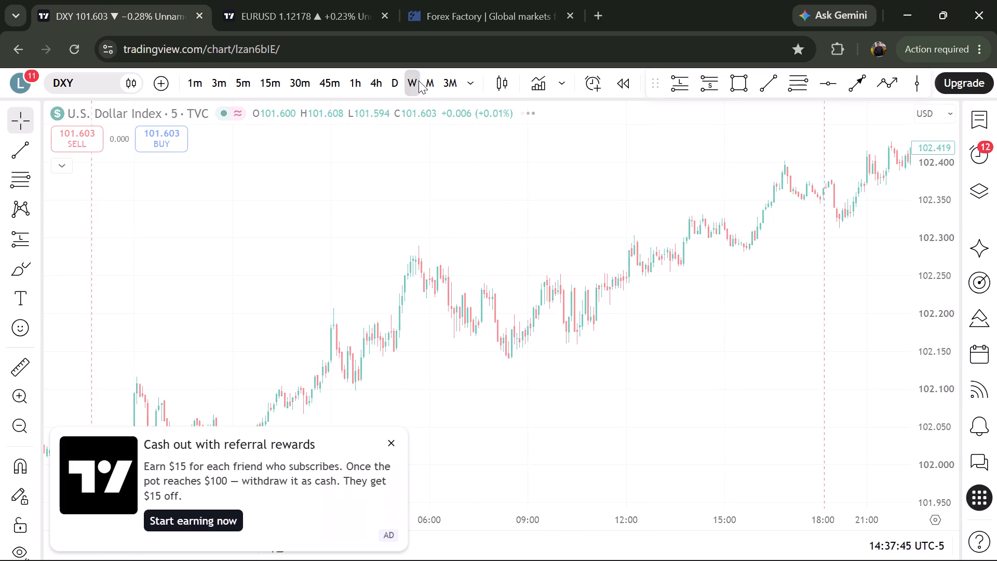
pyautogui.click(390, 441)
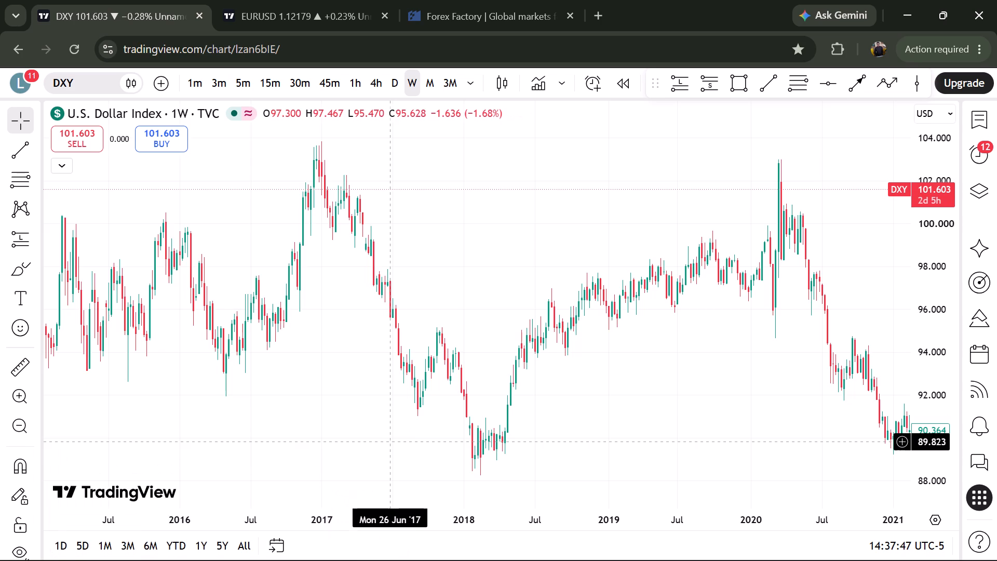
pyautogui.hotkey('alt', 'r')
pyautogui.scroll(3, 390, 441)
pyautogui.hscroll(-1, 390, 441)
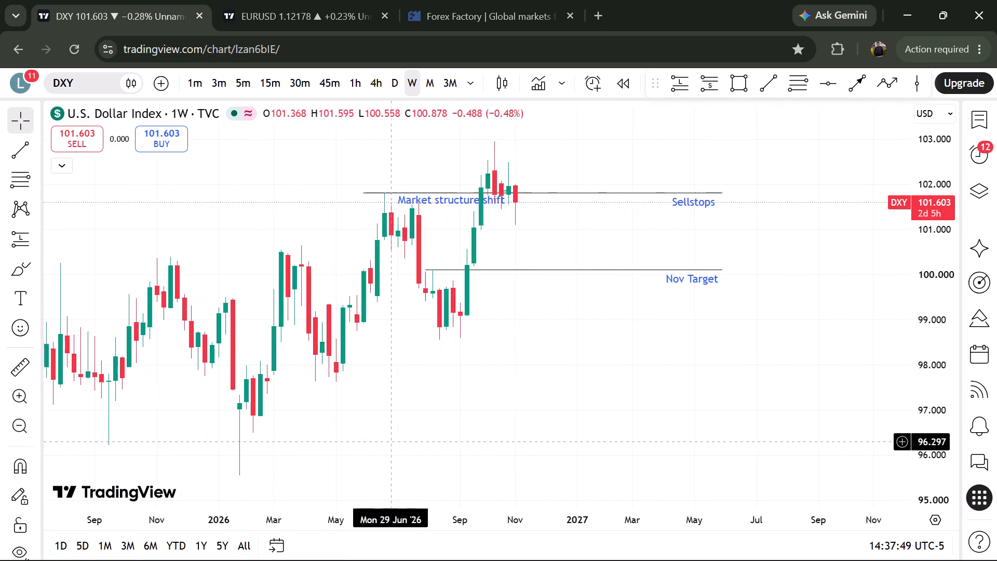
pyautogui.hscroll(-1, 390, 441)
pyautogui.scroll(3, 390, 441)
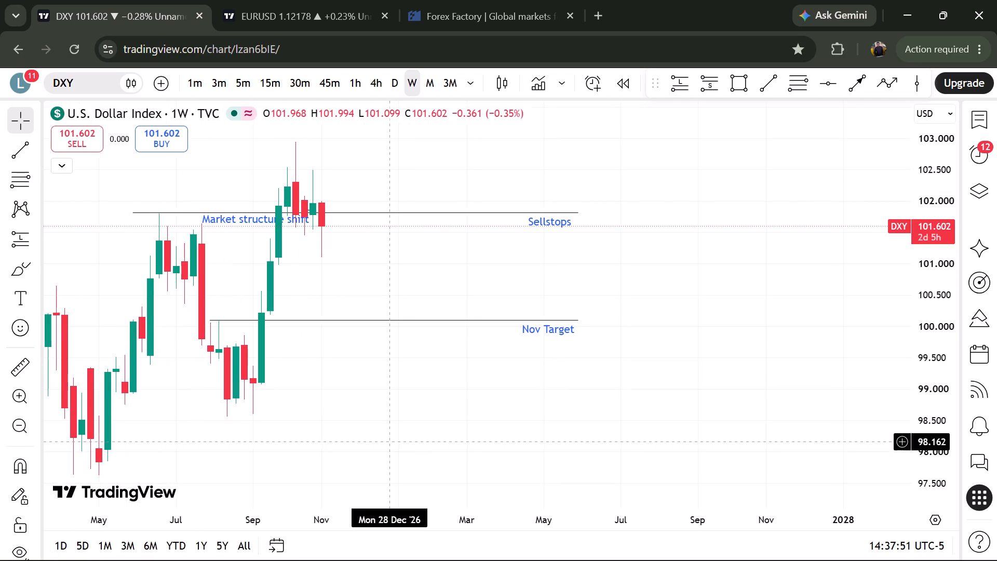
pyautogui.scroll(1, 390, 441)
pyautogui.moveTo(581, 320); pyautogui.dragTo(537, 323)
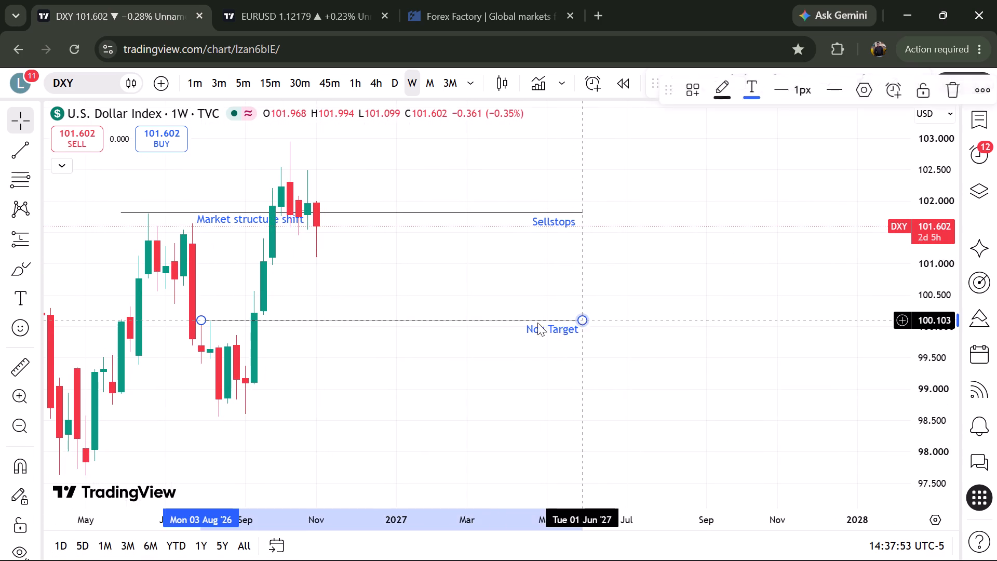
pyautogui.moveTo(537, 323); pyautogui.dragTo(393, 318)
pyautogui.keyDown('shift'); pyautogui.click(393, 318); pyautogui.keyUp('shift')
pyautogui.click(312, 277)
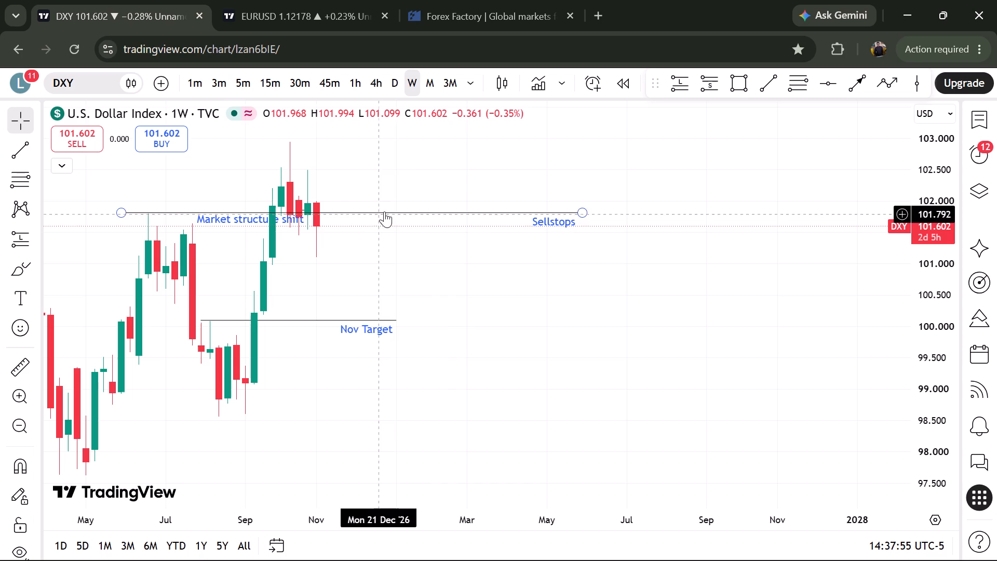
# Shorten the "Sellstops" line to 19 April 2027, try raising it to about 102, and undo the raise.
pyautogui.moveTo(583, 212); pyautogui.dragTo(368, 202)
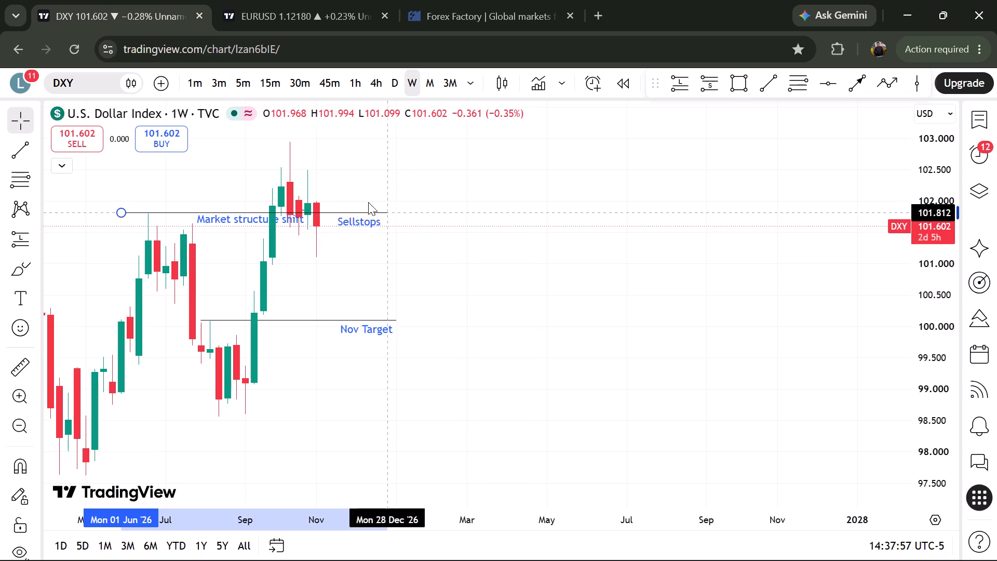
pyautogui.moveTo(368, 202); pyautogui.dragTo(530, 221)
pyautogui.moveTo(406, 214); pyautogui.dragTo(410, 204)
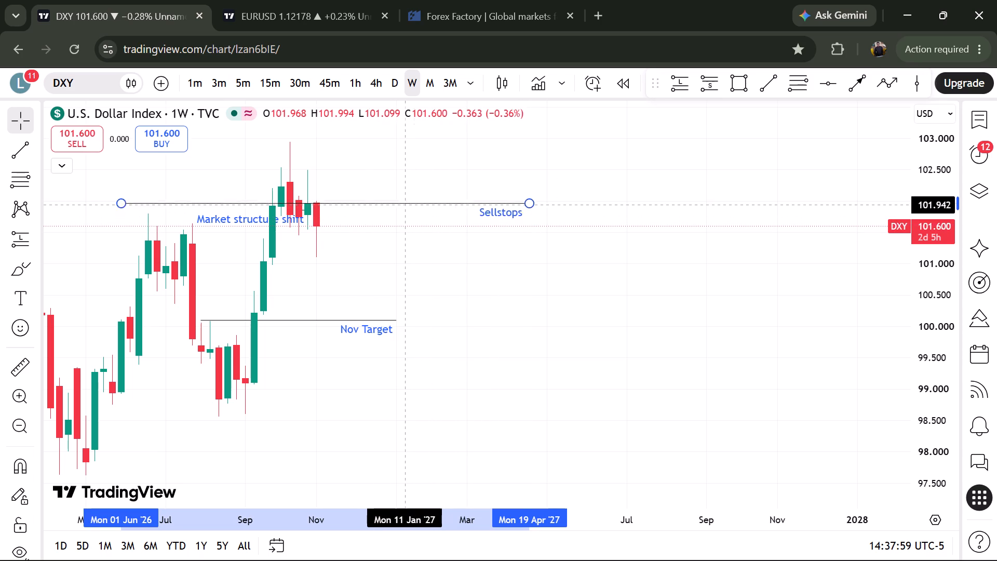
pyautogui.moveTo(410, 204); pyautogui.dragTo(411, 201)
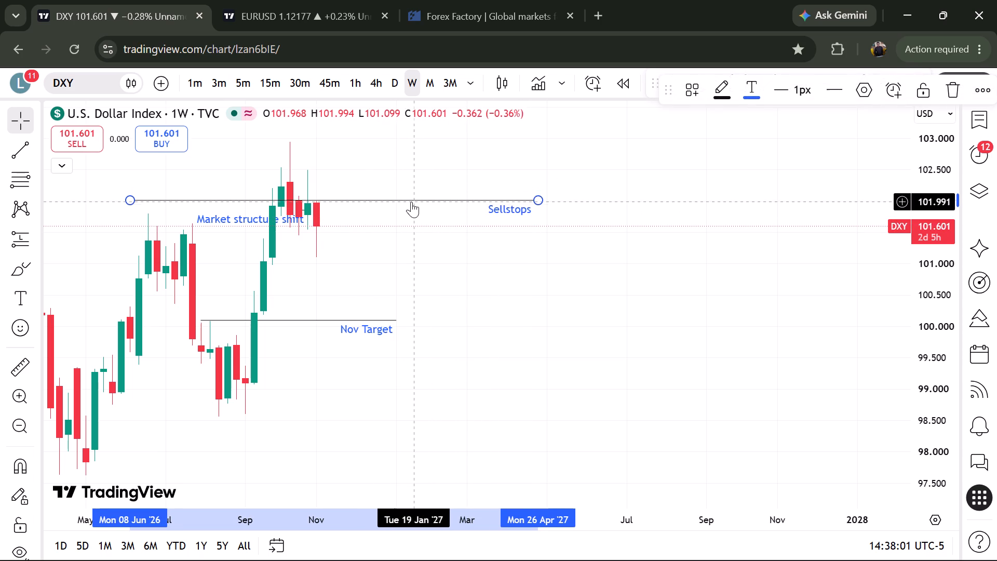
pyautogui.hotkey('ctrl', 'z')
# Delete the short "Market structure shift" line at the October 2026 candles on the DXY chart.
pyautogui.click(302, 216)
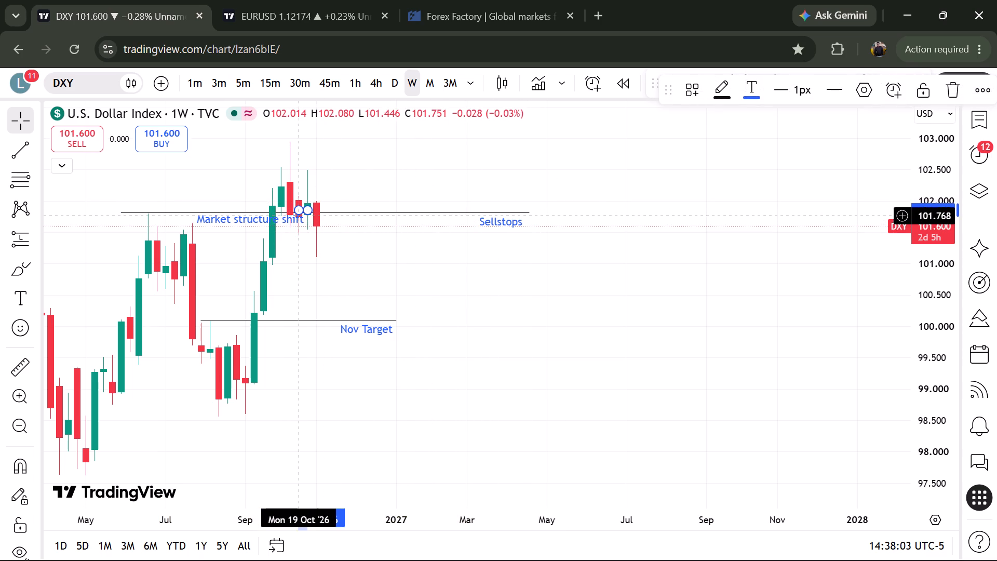
pyautogui.press('Delete')
# Trim the "Sellstops" line at both ends so it runs from the 22 June 2026 candle to 4 January 2027.
pyautogui.scroll(2, 302, 216)
pyautogui.scroll(-1, 302, 216)
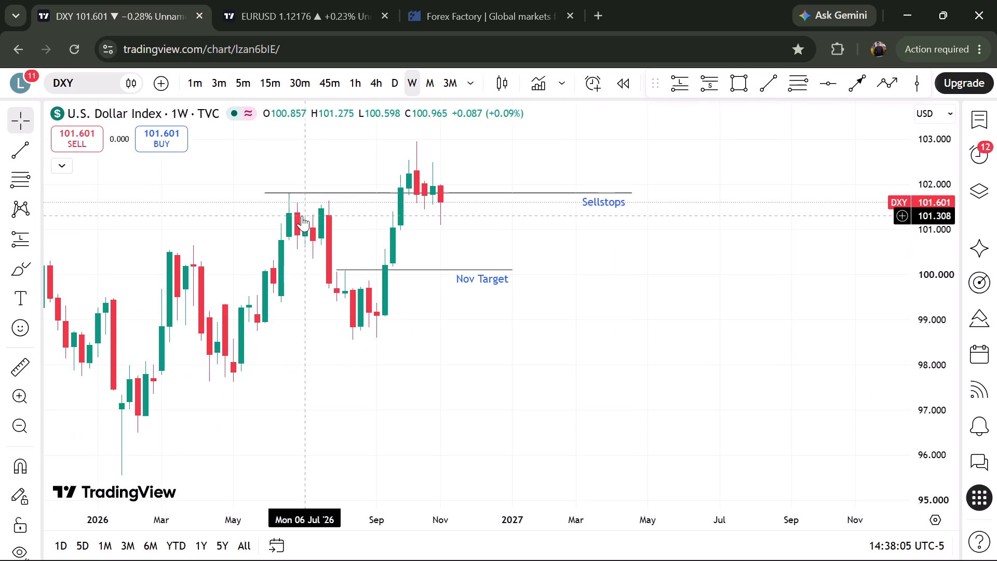
pyautogui.moveTo(632, 189); pyautogui.dragTo(547, 189)
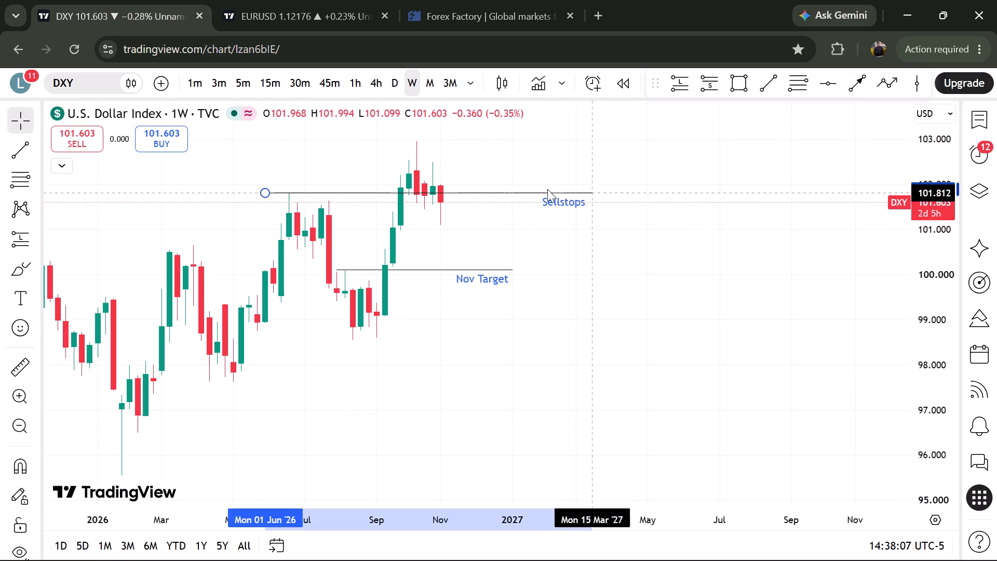
pyautogui.moveTo(547, 189); pyautogui.dragTo(513, 181)
pyautogui.keyDown('shift'); pyautogui.click(513, 181); pyautogui.keyUp('shift')
pyautogui.click(492, 256)
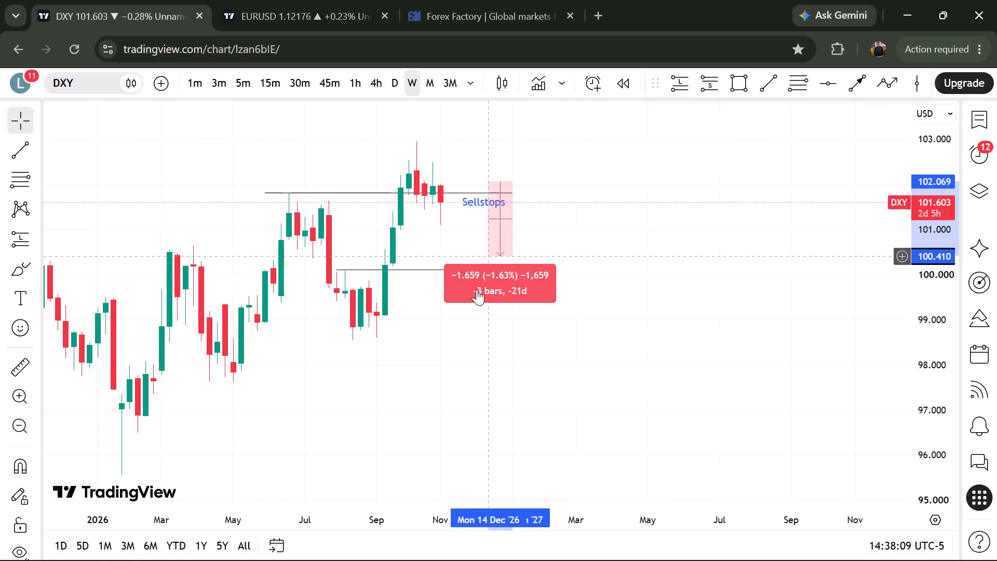
pyautogui.click(466, 356)
pyautogui.moveTo(267, 191); pyautogui.dragTo(287, 192)
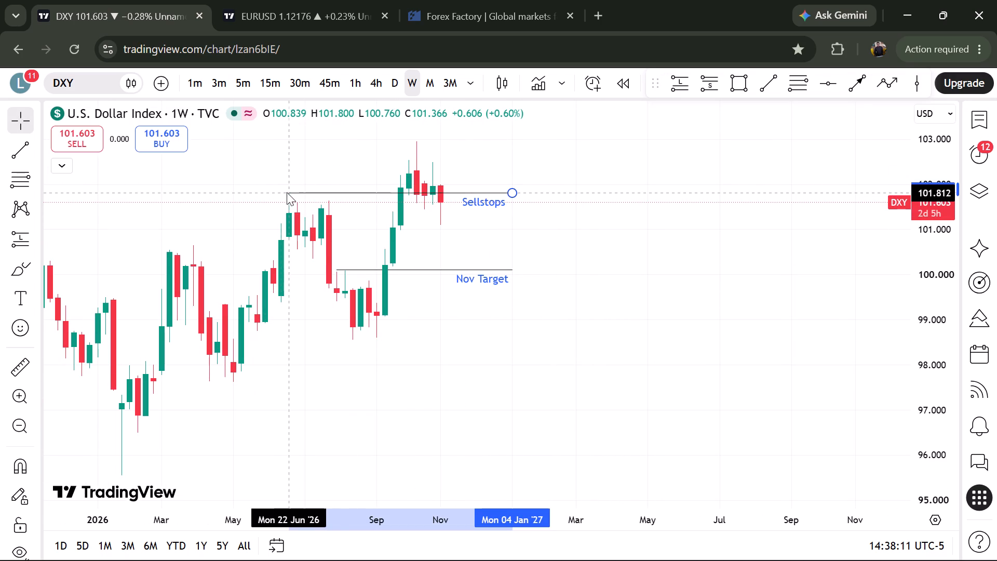
pyautogui.moveTo(287, 192); pyautogui.dragTo(287, 192)
pyautogui.keyDown('shift'); pyautogui.click(287, 192); pyautogui.keyUp('shift')
pyautogui.click(306, 278)
# Draw a horizontal trend line from the low of the 19 October 2026 candle, about 101.45, to 30 November 2026.
pyautogui.scroll(1, 339, 421)
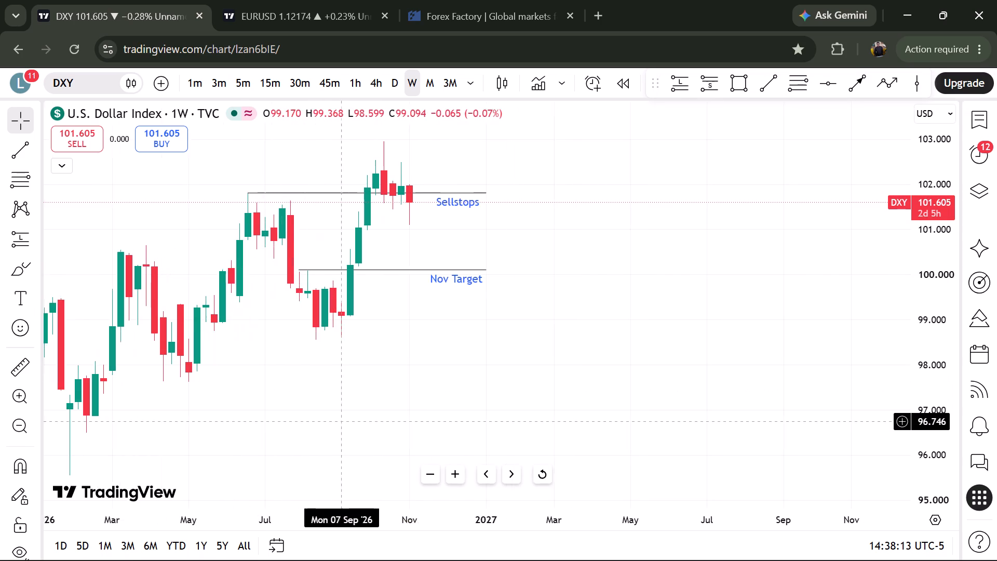
pyautogui.scroll(3, 339, 421)
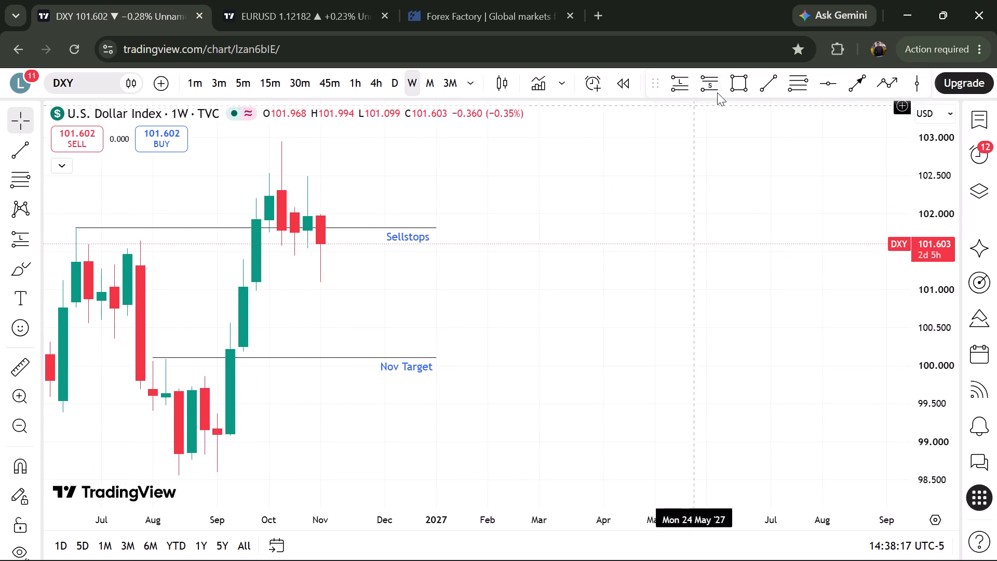
pyautogui.click(762, 89)
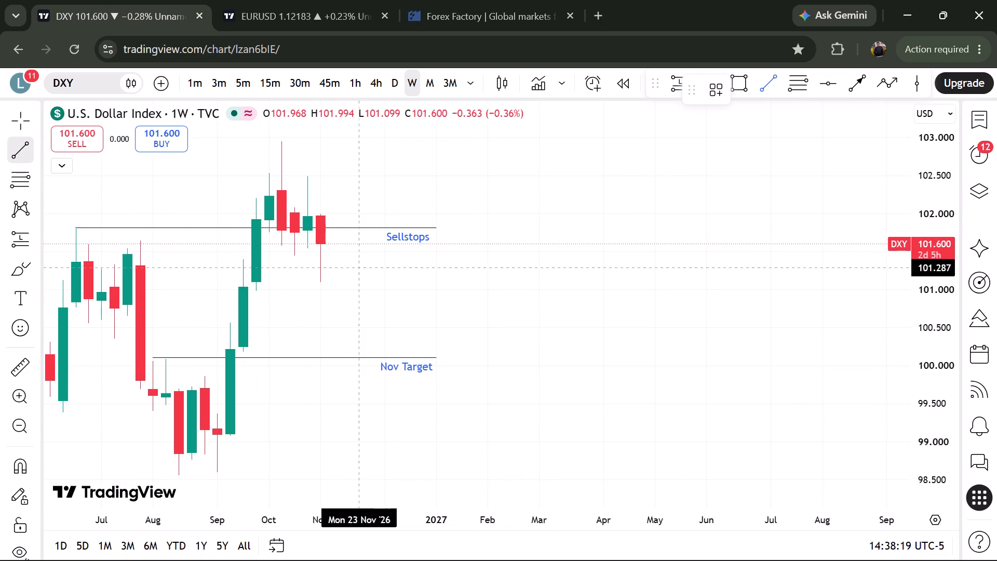
pyautogui.moveTo(376, 255); pyautogui.dragTo(298, 271)
pyautogui.keyDown('shift'); pyautogui.click(298, 271); pyautogui.keyUp('shift')
pyautogui.click(381, 304)
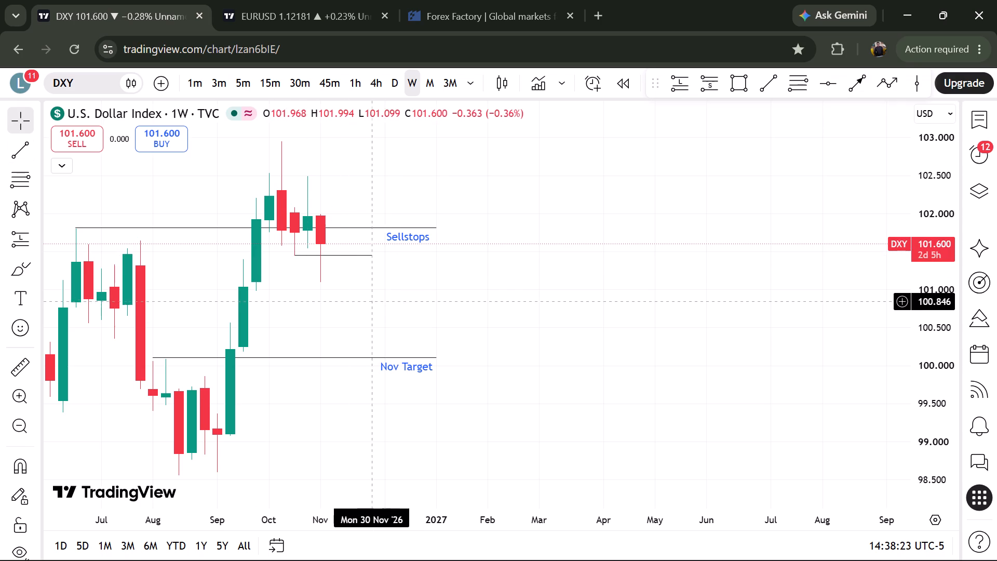
# Label the new trend line at the 19 October low "buystops" and set its end to 23 November 2026.
pyautogui.scroll(-1, 371, 299)
pyautogui.scroll(1, 371, 299)
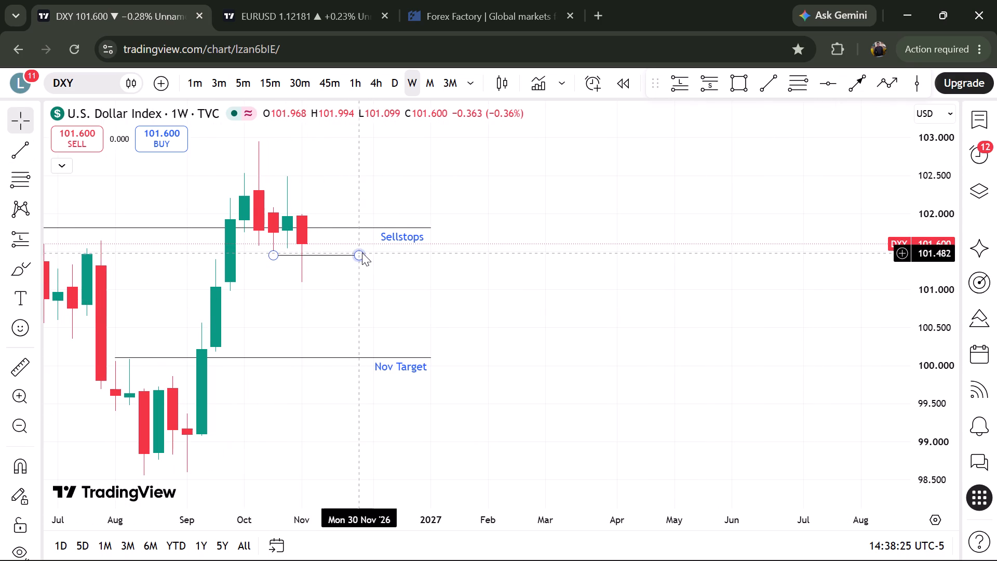
pyautogui.moveTo(362, 252); pyautogui.dragTo(372, 254)
pyautogui.keyDown('shift'); pyautogui.click(372, 254); pyautogui.keyUp('shift')
pyautogui.click(345, 257)
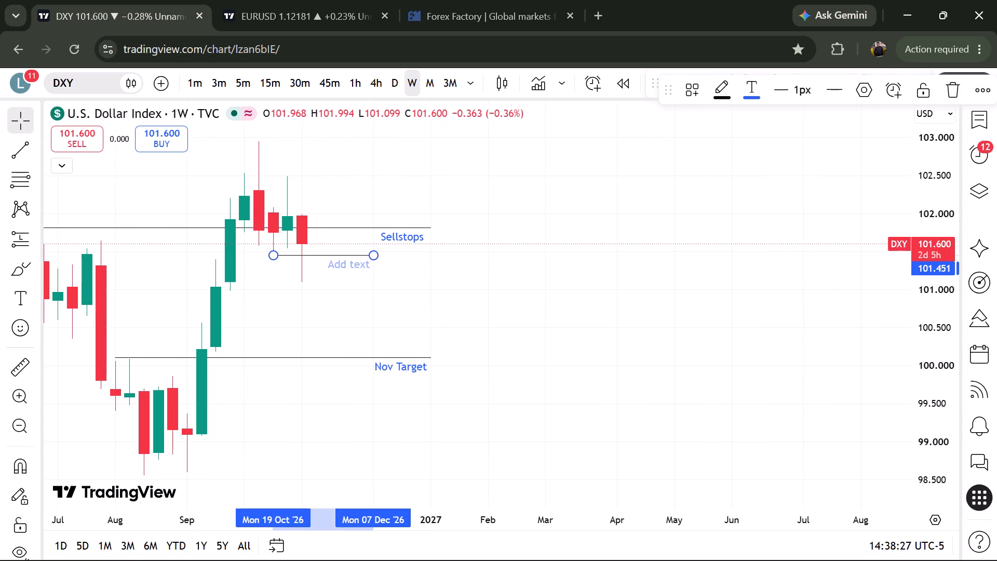
pyautogui.press('s')
pyautogui.press('BackSpace')
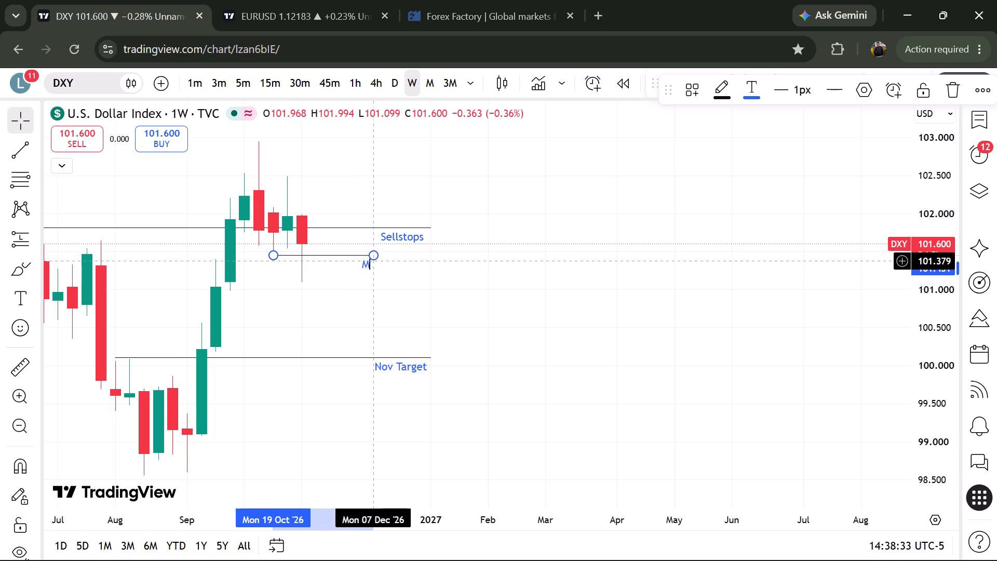
pyautogui.moveTo(376, 255); pyautogui.dragTo(349, 253)
pyautogui.keyDown('shift'); pyautogui.click(349, 253); pyautogui.keyUp('shift')
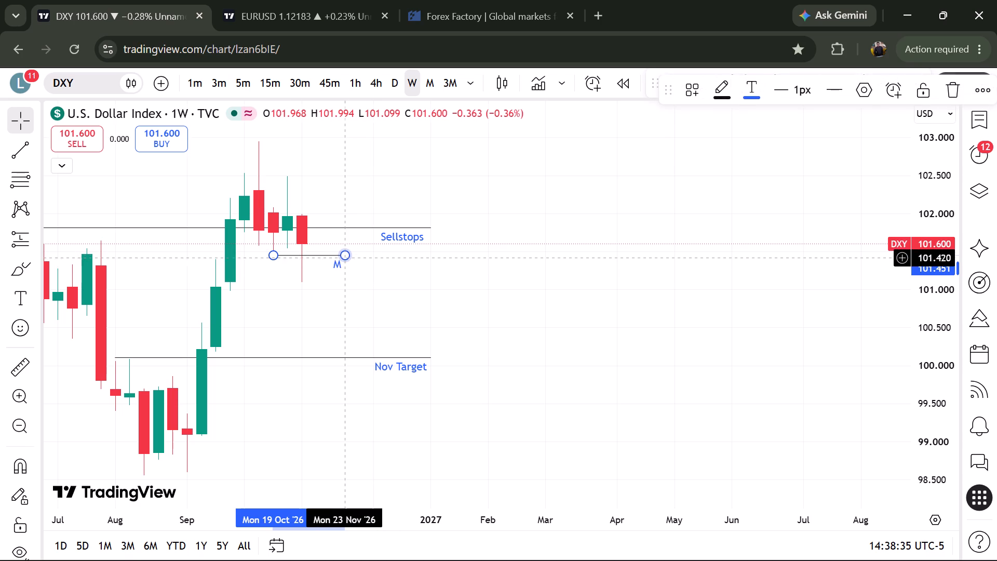
pyautogui.click(345, 265)
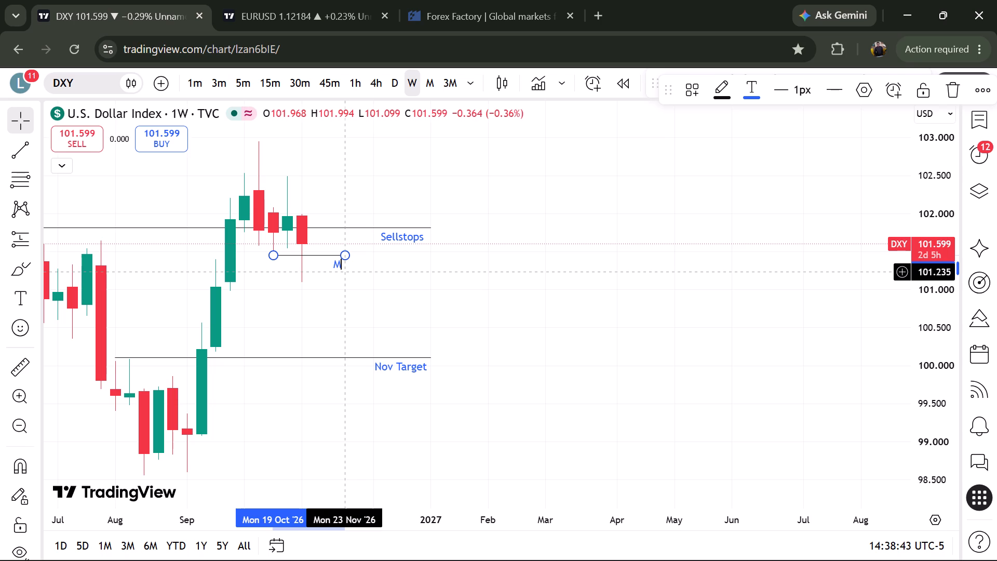
pyautogui.press('BackSpace')
pyautogui.write('se')
pyautogui.press('BackSpace')
pyautogui.press('BackSpace')
pyautogui.write('buystops')
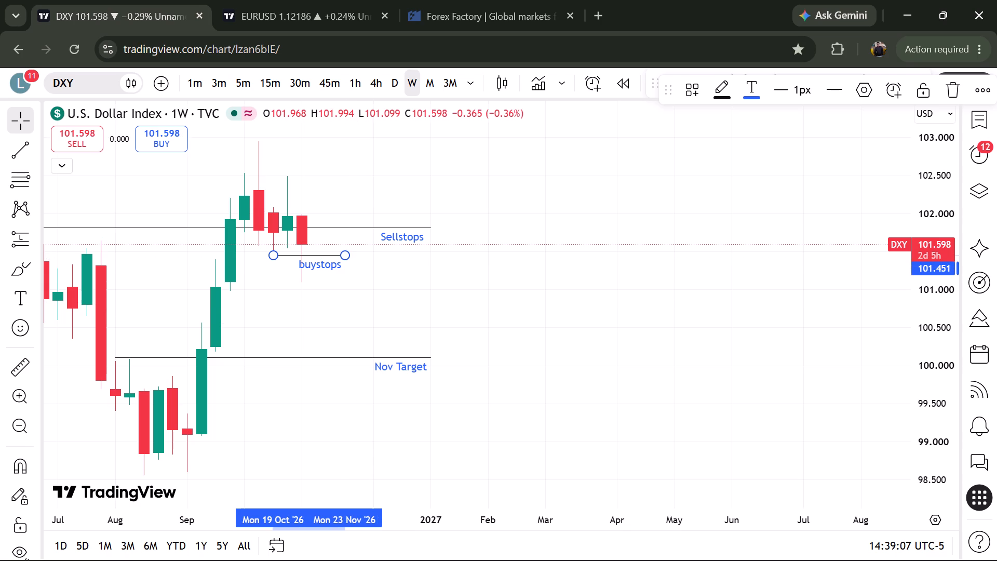
# Extend the "buystops" line's end to 30 November 2026.
pyautogui.moveTo(346, 254); pyautogui.dragTo(356, 256)
pyautogui.keyDown('shift'); pyautogui.click(356, 256); pyautogui.keyUp('shift')
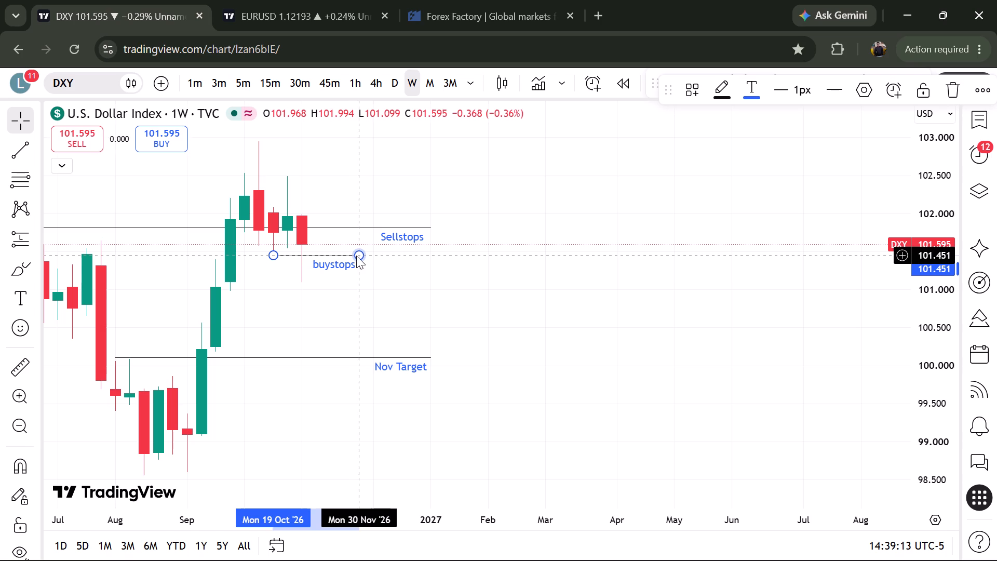
# On the EURUSD weekly chart, draw a horizontal trend line from the 12 October 2026 candle's low, about 1.111, to 21 December 2026.
pyautogui.click(288, 6)
pyautogui.click(415, 87)
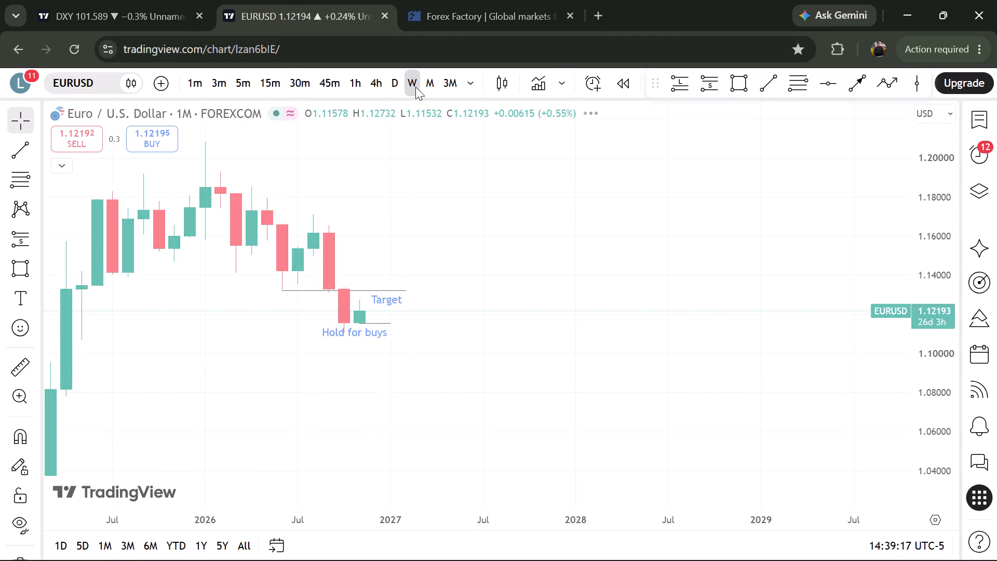
pyautogui.scroll(-2, 442, 370)
pyautogui.scroll(2, 442, 370)
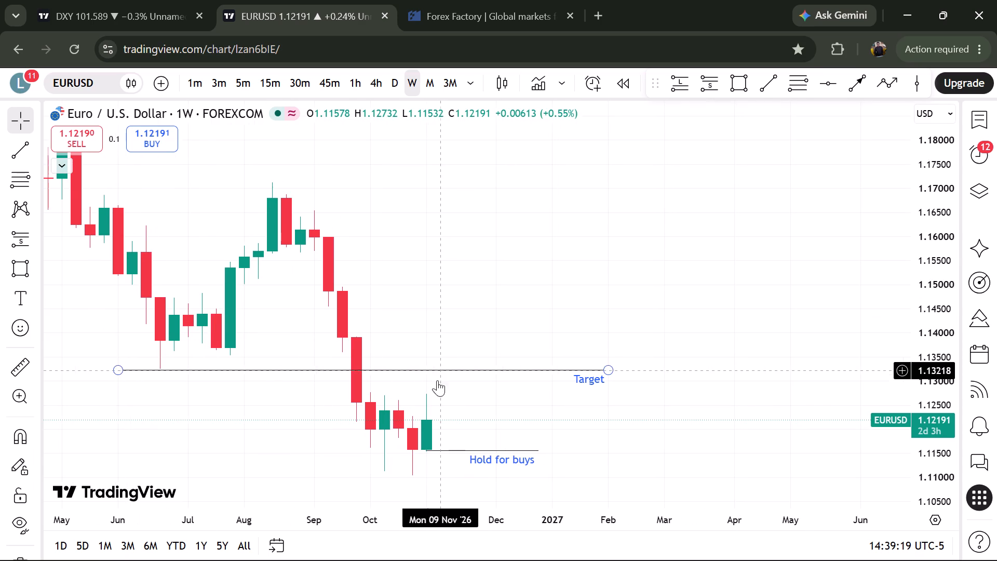
pyautogui.moveTo(550, 394); pyautogui.dragTo(551, 404)
pyautogui.click(769, 81)
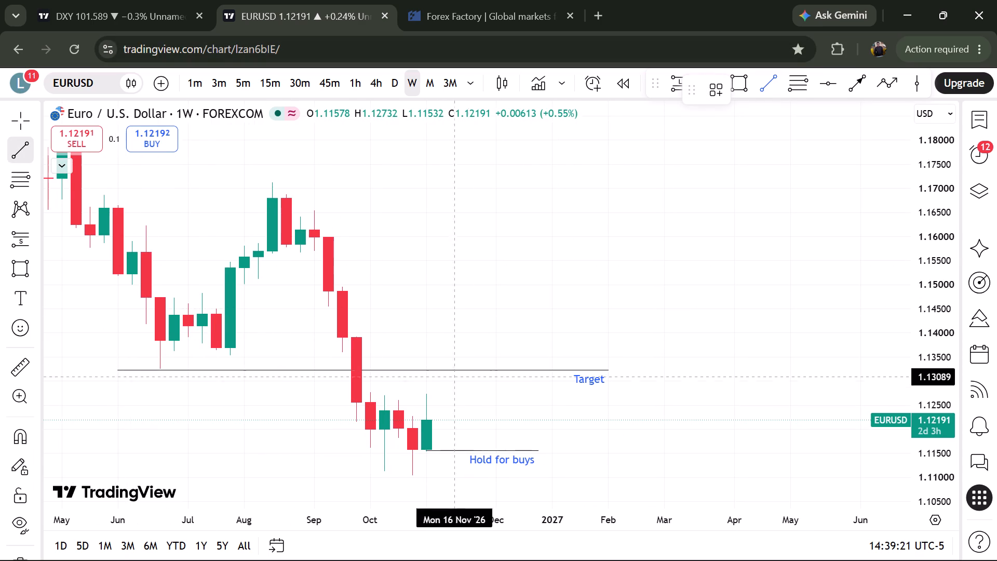
pyautogui.scroll(-2, 549, 434)
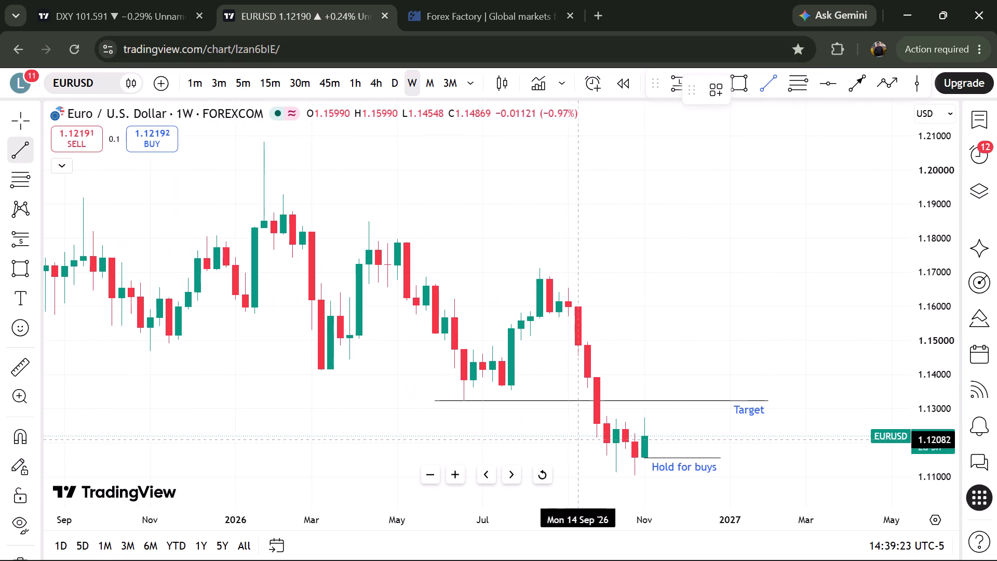
pyautogui.moveTo(712, 472); pyautogui.dragTo(617, 485)
pyautogui.keyDown('shift'); pyautogui.click(617, 485); pyautogui.keyUp('shift')
pyautogui.click(637, 498)
pyautogui.scroll(2, 635, 499)
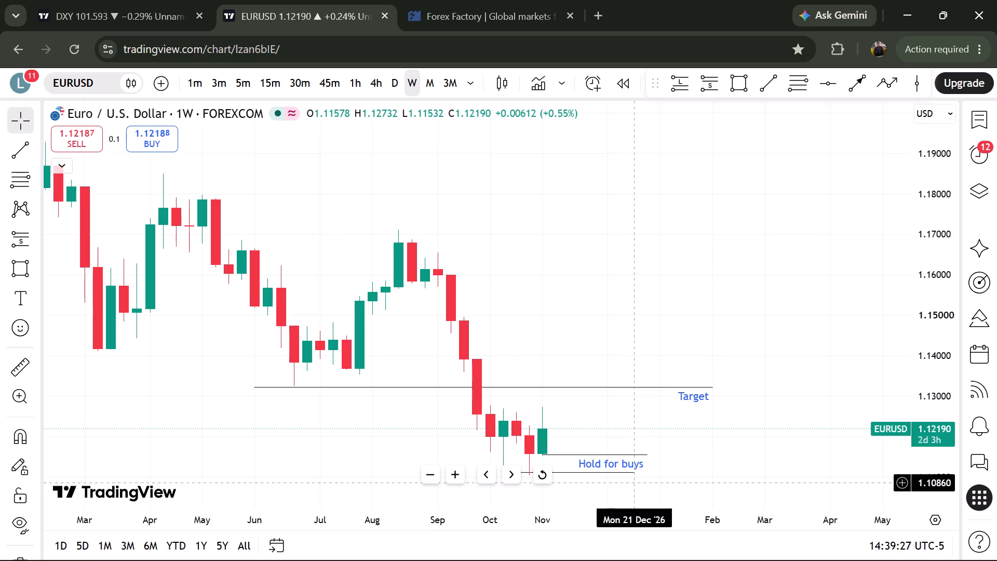
# Label the new EURUSD trend line below the "Hold for buys" level "Buystops".
pyautogui.click(623, 469)
pyautogui.click(616, 471)
pyautogui.moveTo(651, 472); pyautogui.dragTo(659, 472)
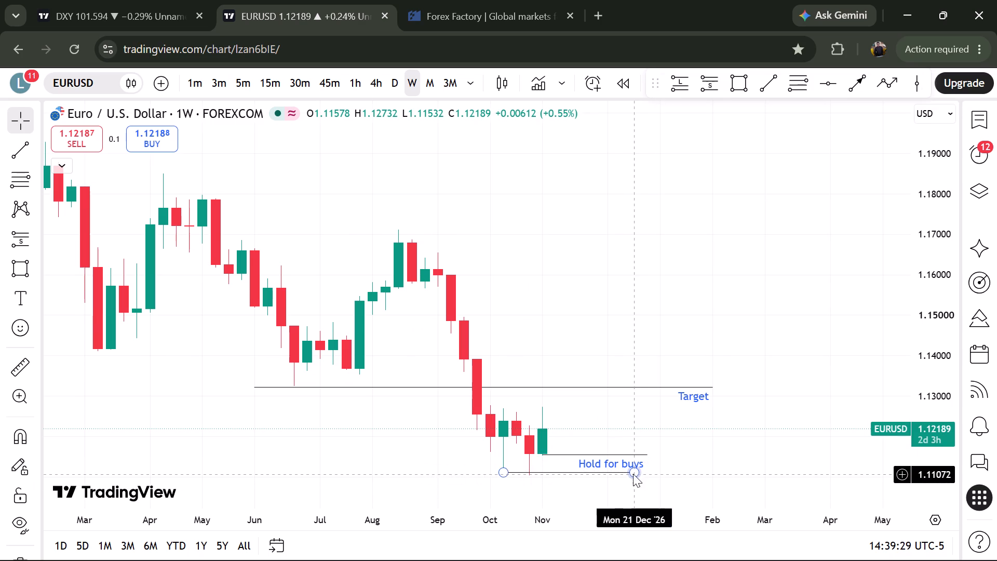
pyautogui.click(623, 473)
pyautogui.click(615, 478)
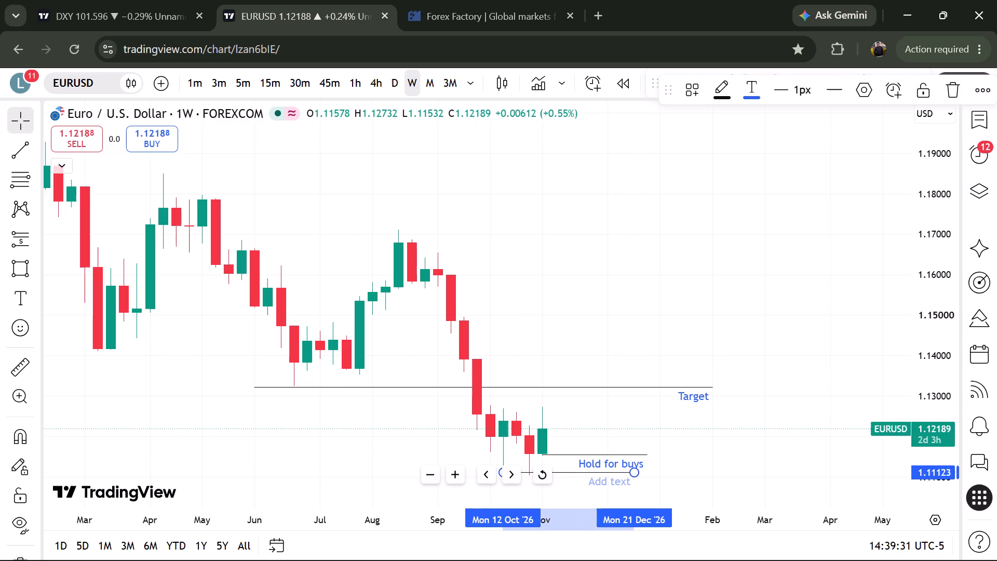
pyautogui.press('b')
pyautogui.write('uystop')
pyautogui.press('s')
pyautogui.scroll(-1, 687, 482)
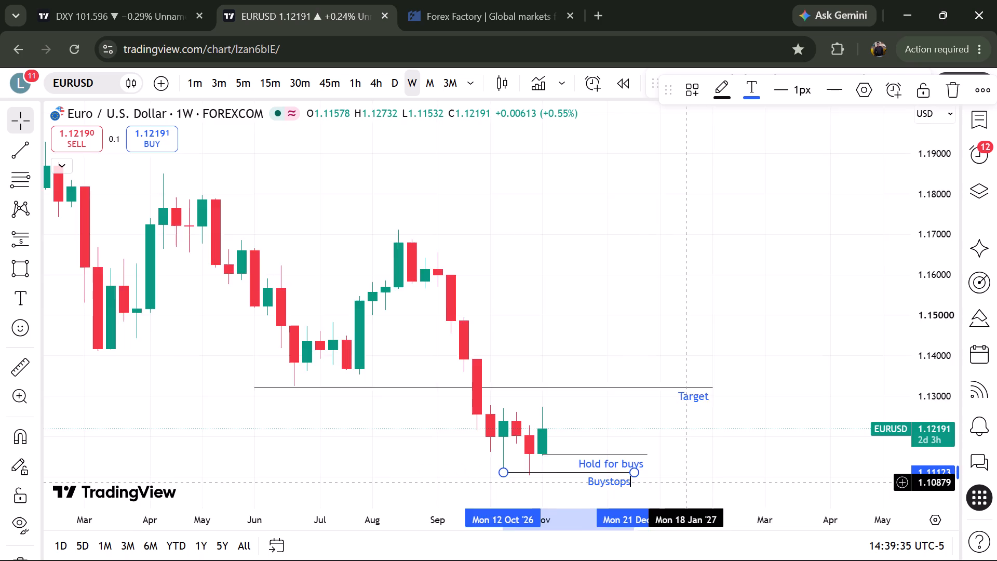
# Shorten the EURUSD "Buystops" trend line so that it ends at 16 November 2026.
pyautogui.scroll(-1, 687, 482)
pyautogui.moveTo(676, 470); pyautogui.dragTo(621, 482)
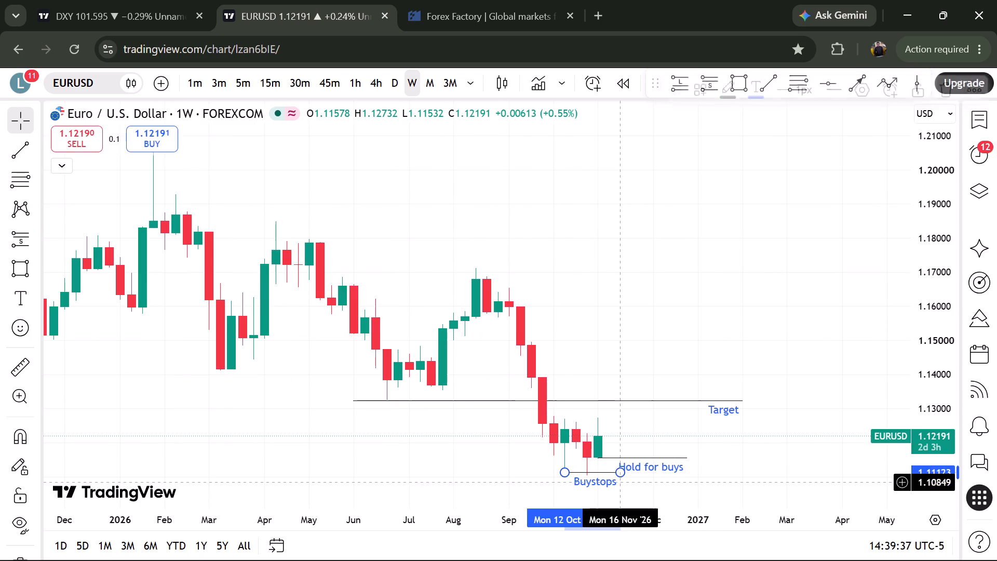
pyautogui.keyDown('shift'); pyautogui.click(621, 482); pyautogui.keyUp('shift')
pyautogui.click(673, 479)
pyautogui.click(688, 488)
# Shorten the "Hold for buys" trend line on the EURUSD weekly chart so that it ends in mid-December 2026.
pyautogui.moveTo(686, 456); pyautogui.dragTo(655, 459)
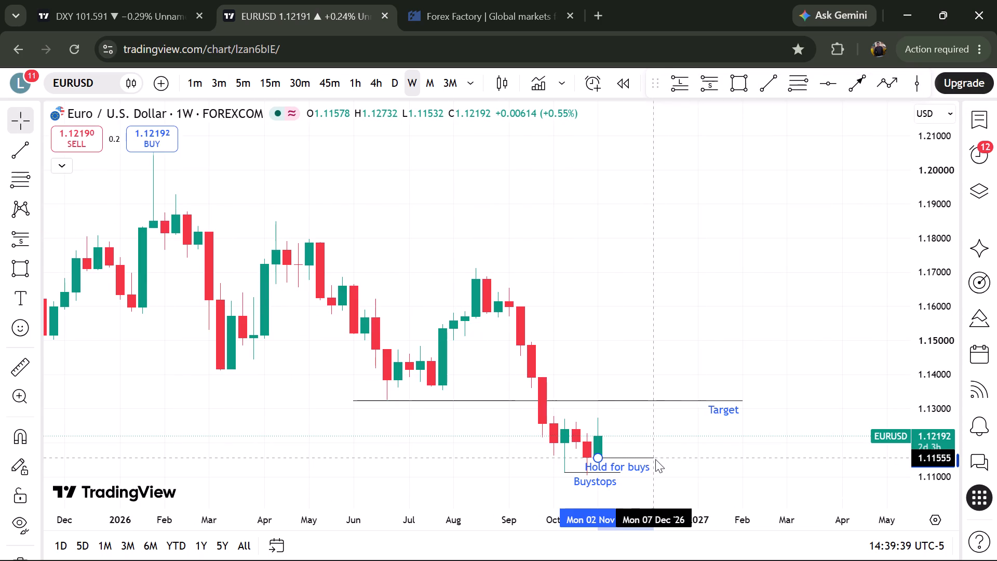
pyautogui.moveTo(655, 459); pyautogui.dragTo(666, 458)
pyautogui.keyDown('shift'); pyautogui.click(666, 458); pyautogui.keyUp('shift')
pyautogui.click(704, 433)
pyautogui.scroll(-1, 704, 433)
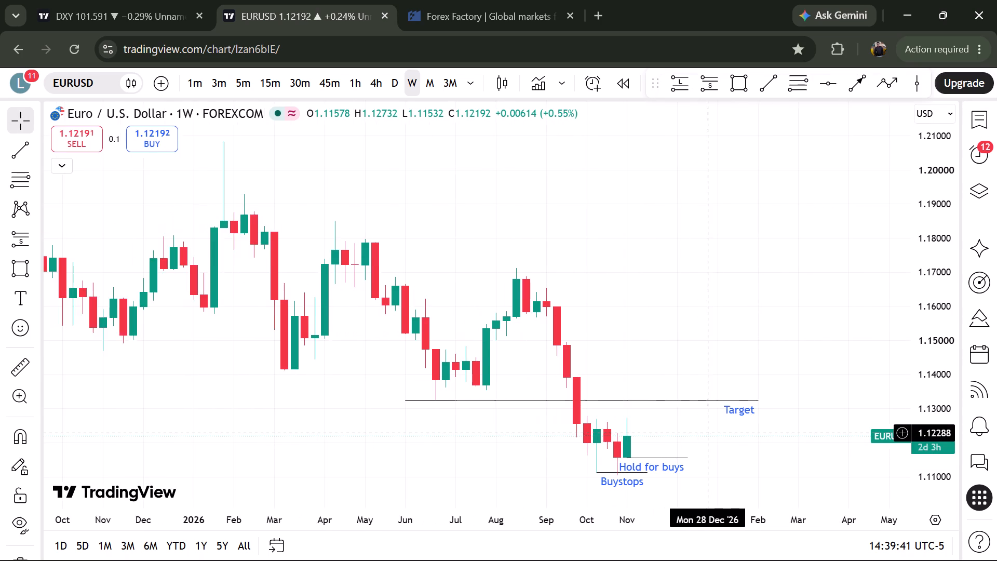
pyautogui.scroll(3, 704, 433)
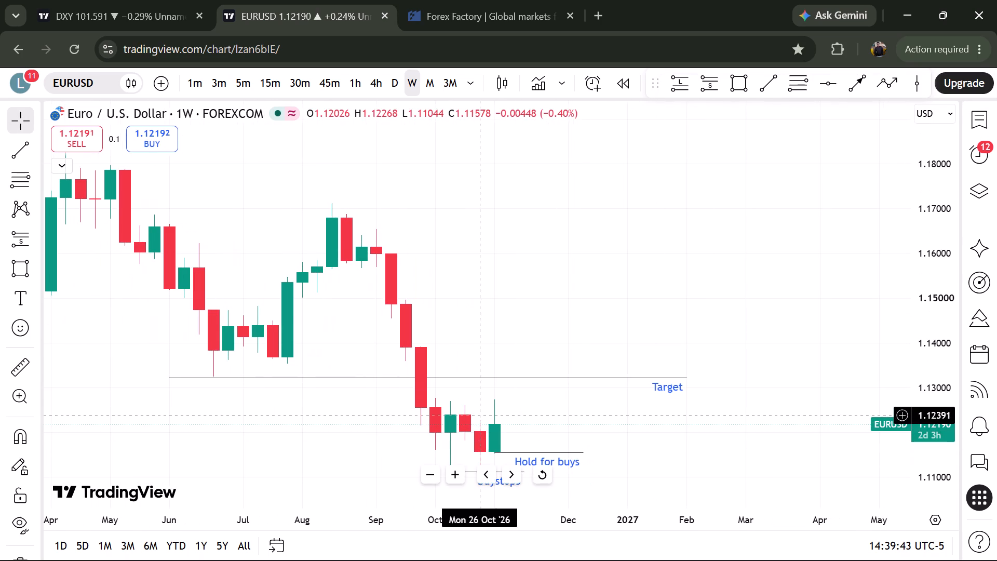
# Compare the marked weekly levels on the DXY and EURUSD charts.
pyautogui.click(117, 0)
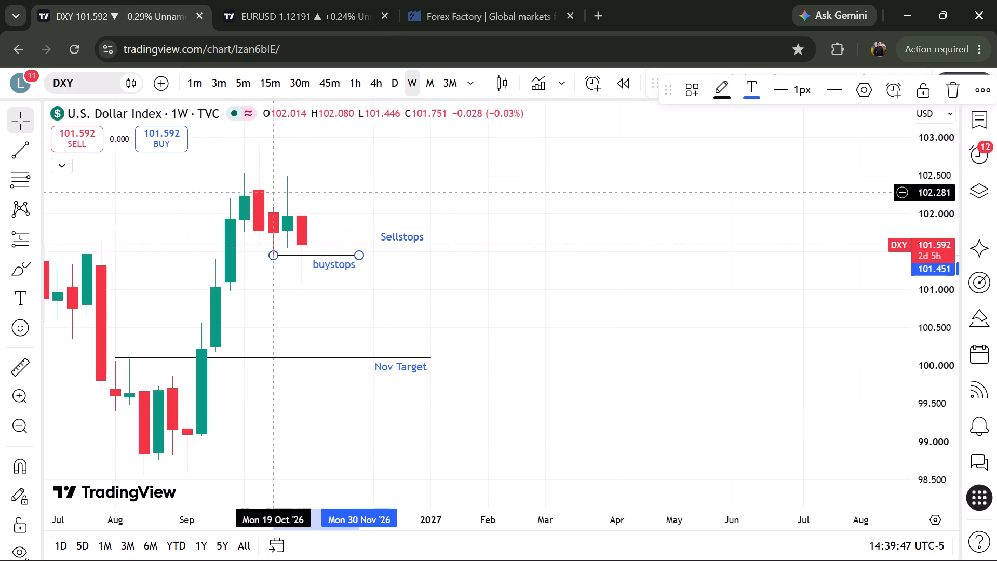
pyautogui.click(277, 0)
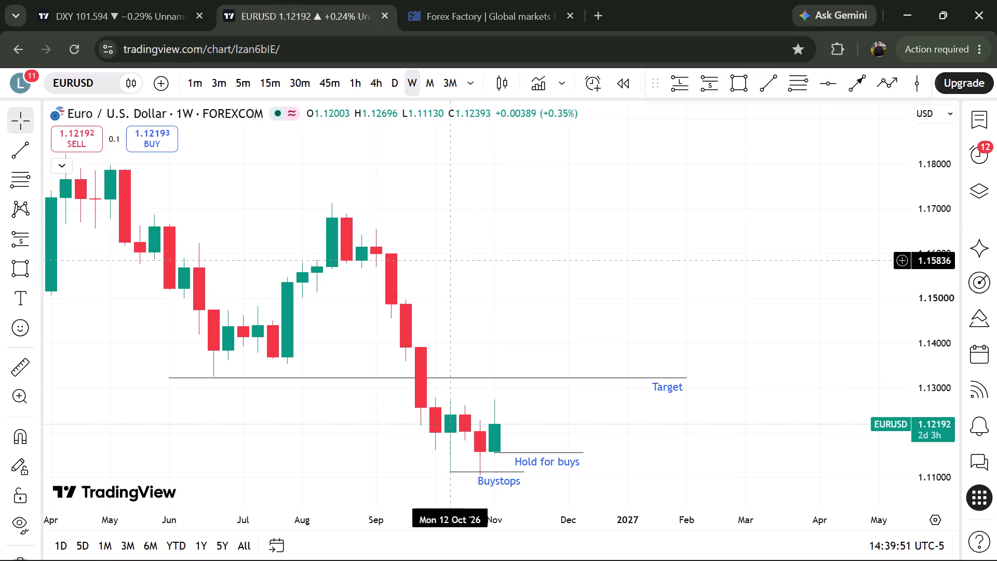
pyautogui.click(145, 6)
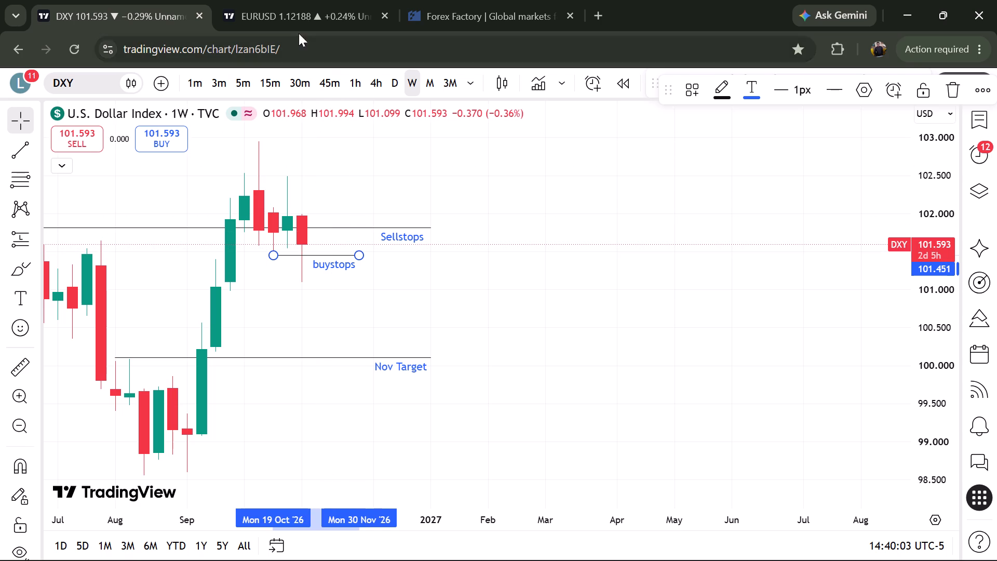
# Switch to the other browser window's GBPUSD chart and show recent candles on the monthly timeframe.
pyautogui.hotkey('alt', 'Tab')
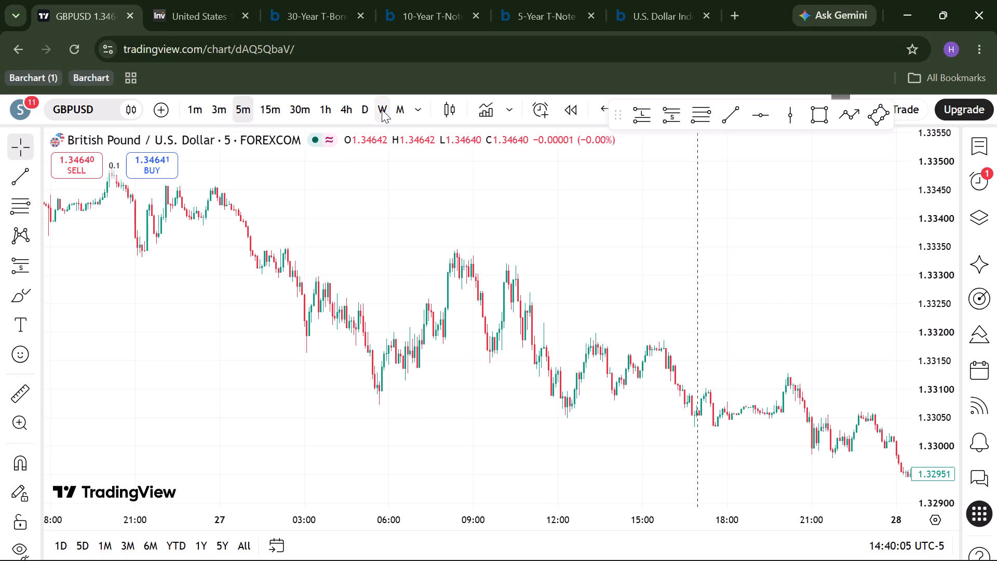
pyautogui.click(382, 110)
pyautogui.click(393, 111)
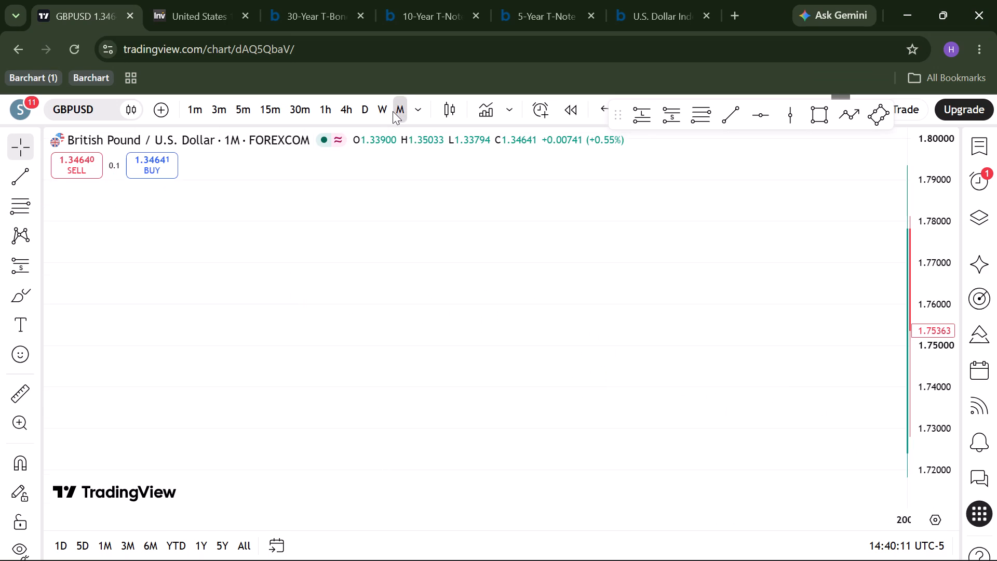
pyautogui.hotkey('alt', 'r')
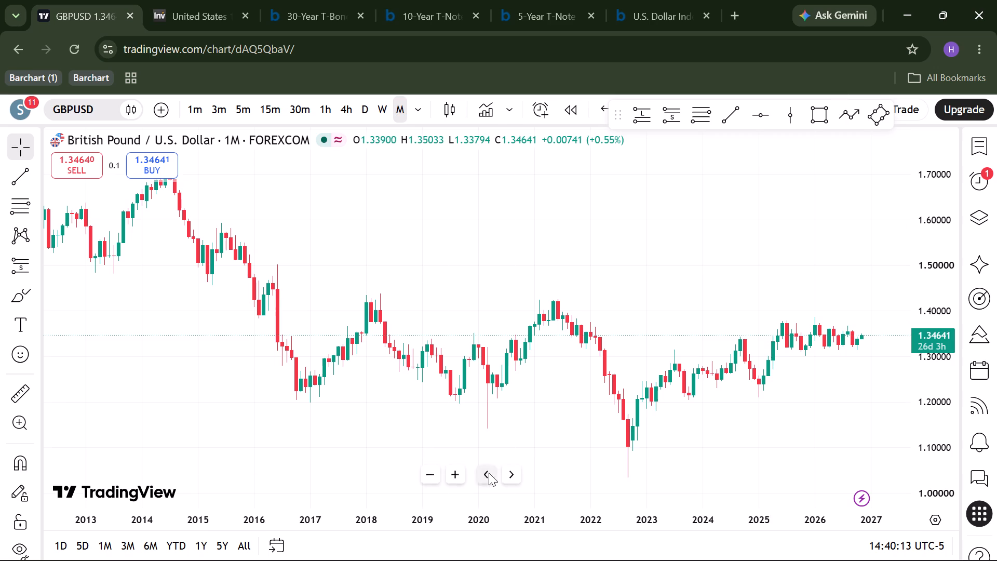
pyautogui.scroll(4, 533, 402)
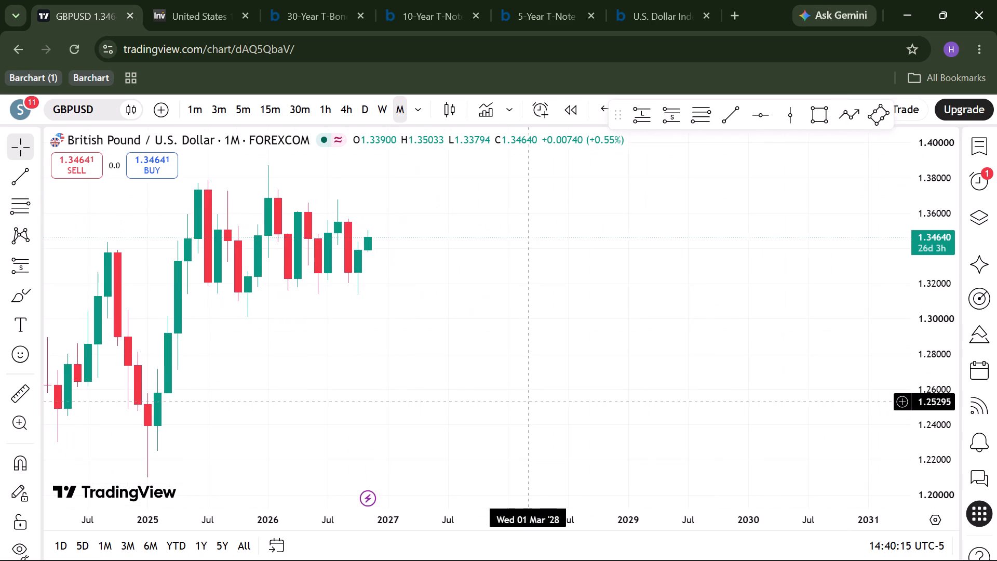
pyautogui.hscroll(1, 533, 402)
pyautogui.scroll(1, 533, 402)
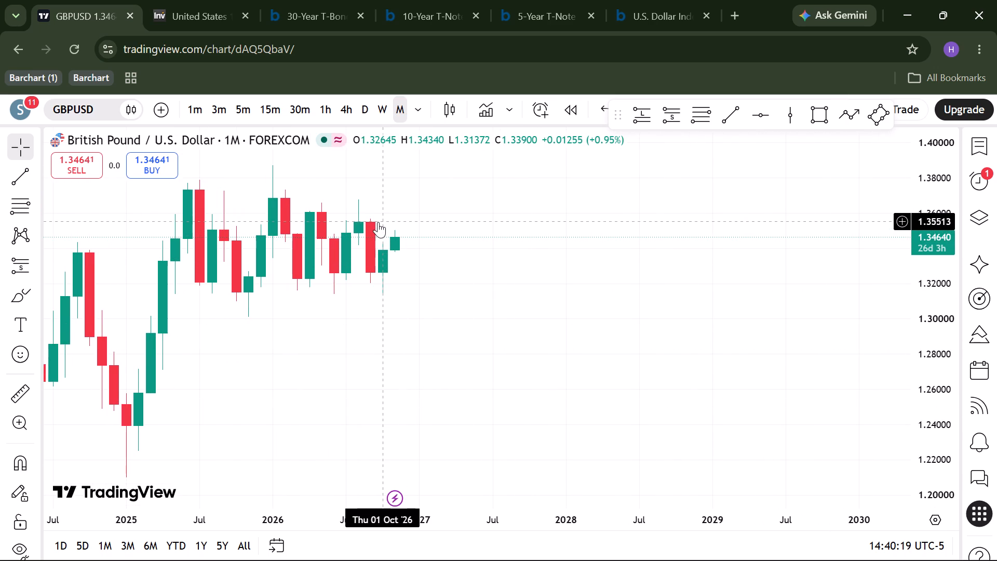
# Draw a horizontal trend line at about 1.357 from September 2026 to June 2027 and label it "Sellstops target".
pyautogui.click(723, 126)
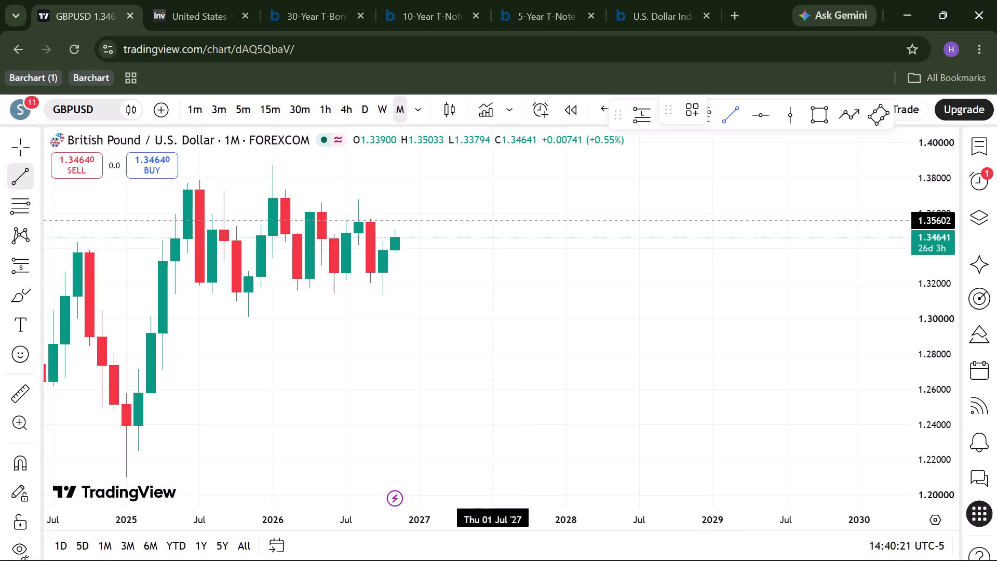
pyautogui.moveTo(479, 219); pyautogui.dragTo(476, 219)
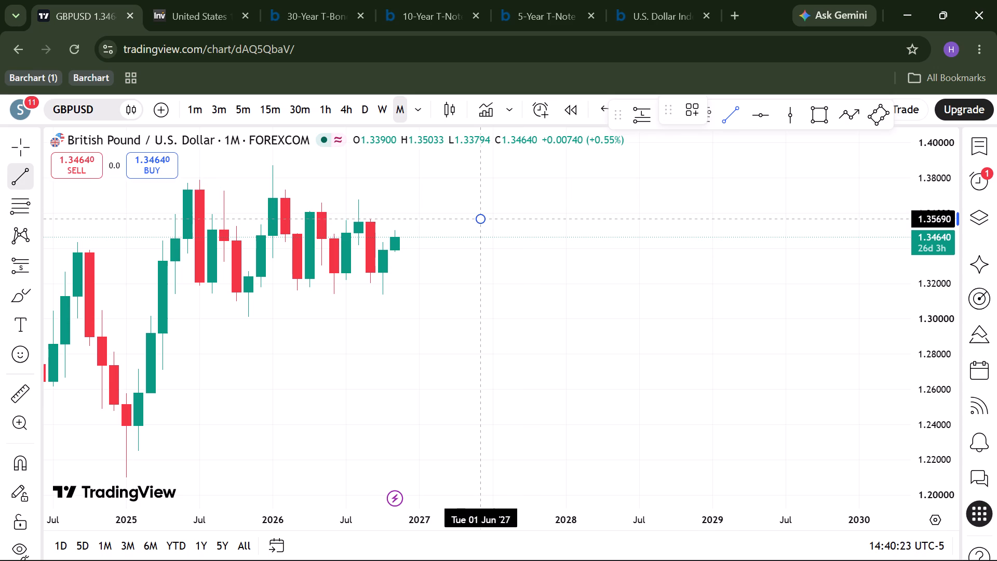
pyautogui.moveTo(476, 219); pyautogui.dragTo(374, 236)
pyautogui.keyDown('shift'); pyautogui.click(374, 236); pyautogui.keyUp('shift')
pyautogui.click(443, 215)
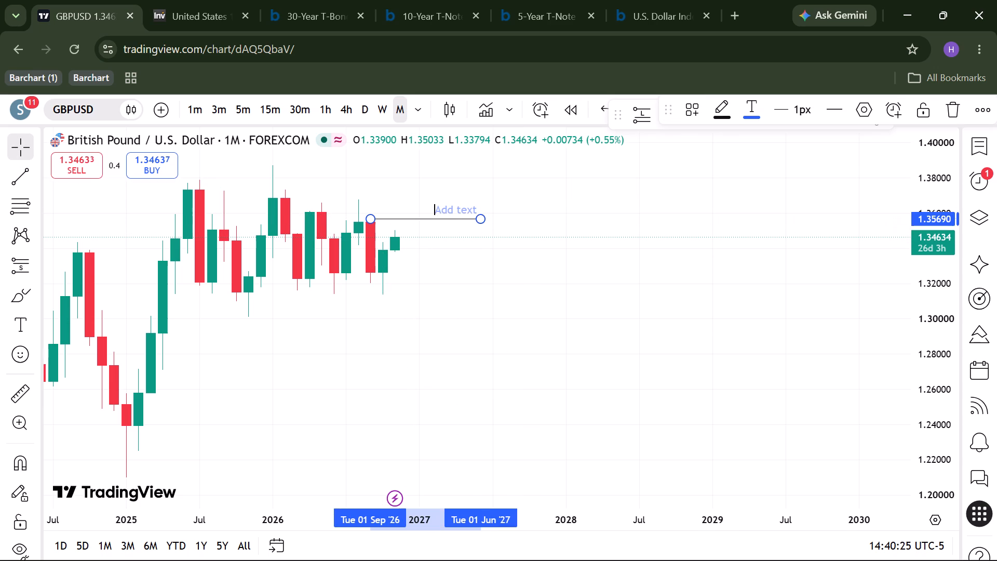
pyautogui.write('ellstops target')
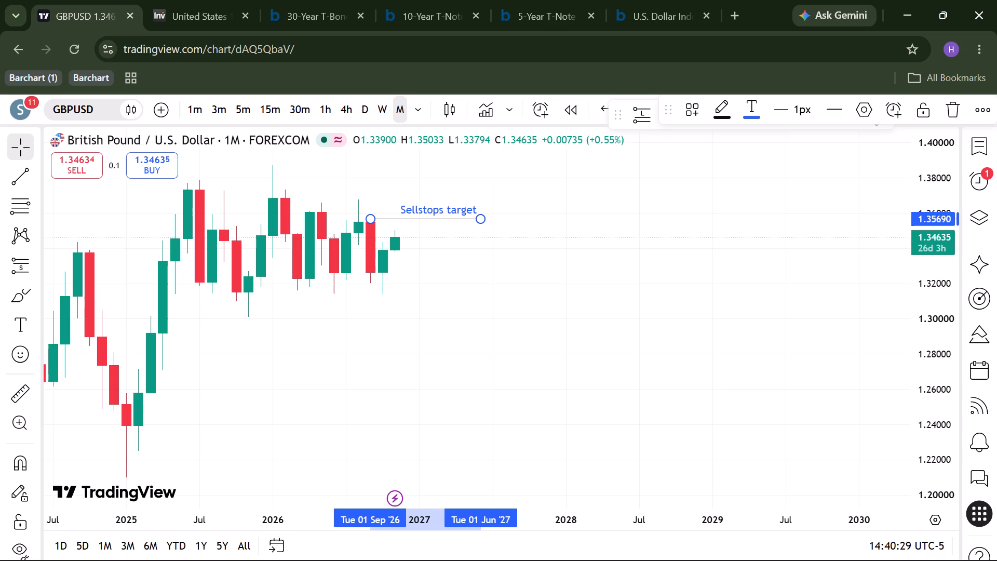
pyautogui.click(742, 152)
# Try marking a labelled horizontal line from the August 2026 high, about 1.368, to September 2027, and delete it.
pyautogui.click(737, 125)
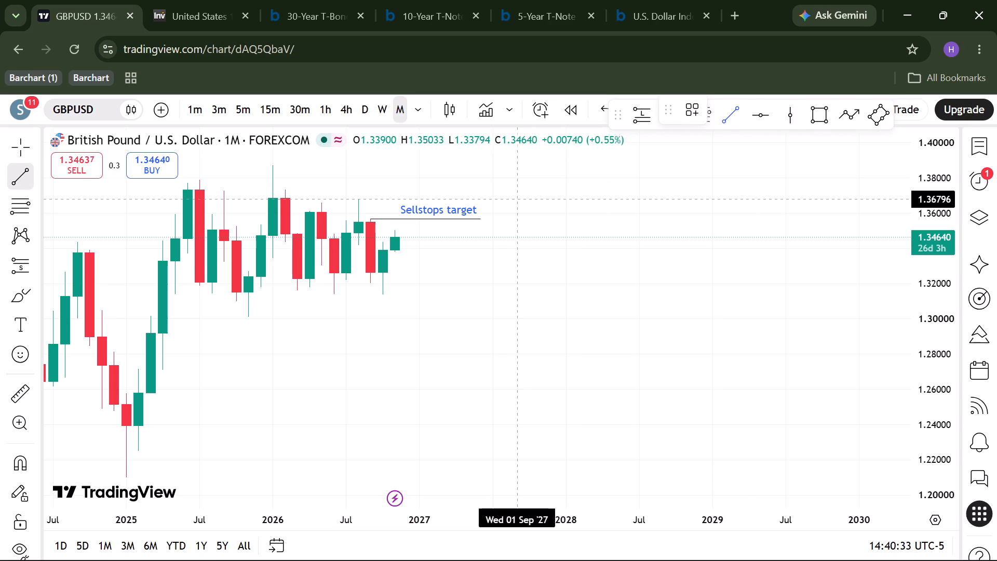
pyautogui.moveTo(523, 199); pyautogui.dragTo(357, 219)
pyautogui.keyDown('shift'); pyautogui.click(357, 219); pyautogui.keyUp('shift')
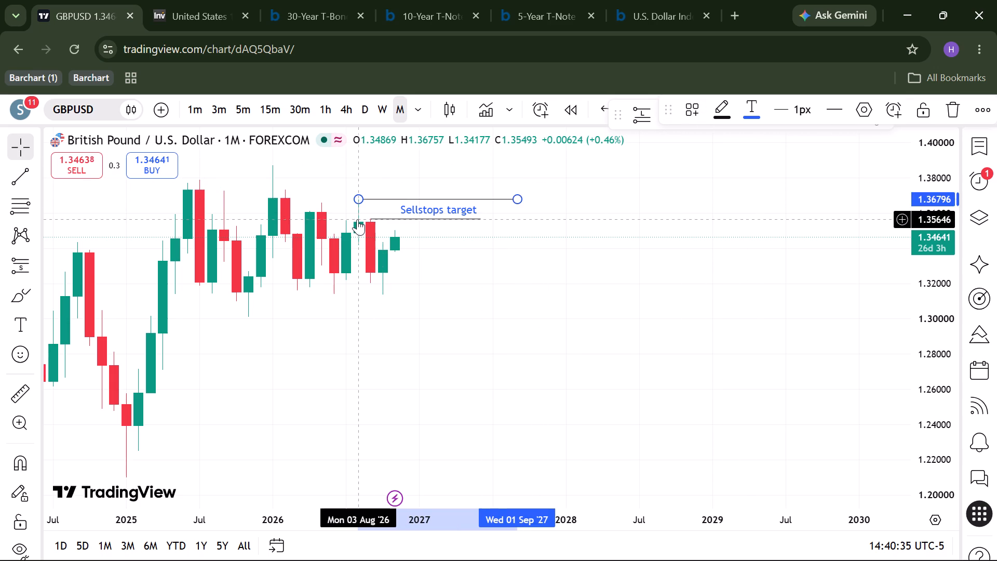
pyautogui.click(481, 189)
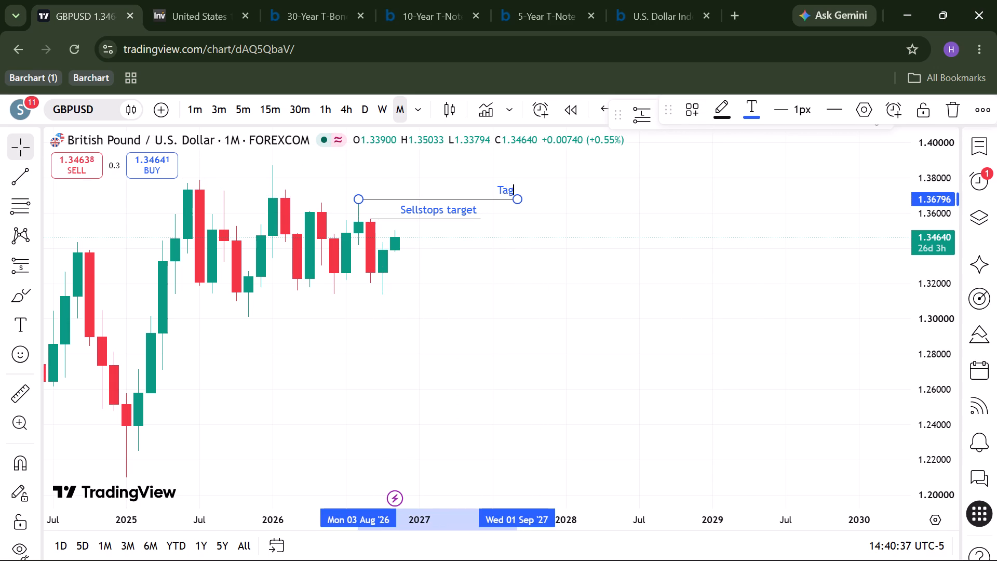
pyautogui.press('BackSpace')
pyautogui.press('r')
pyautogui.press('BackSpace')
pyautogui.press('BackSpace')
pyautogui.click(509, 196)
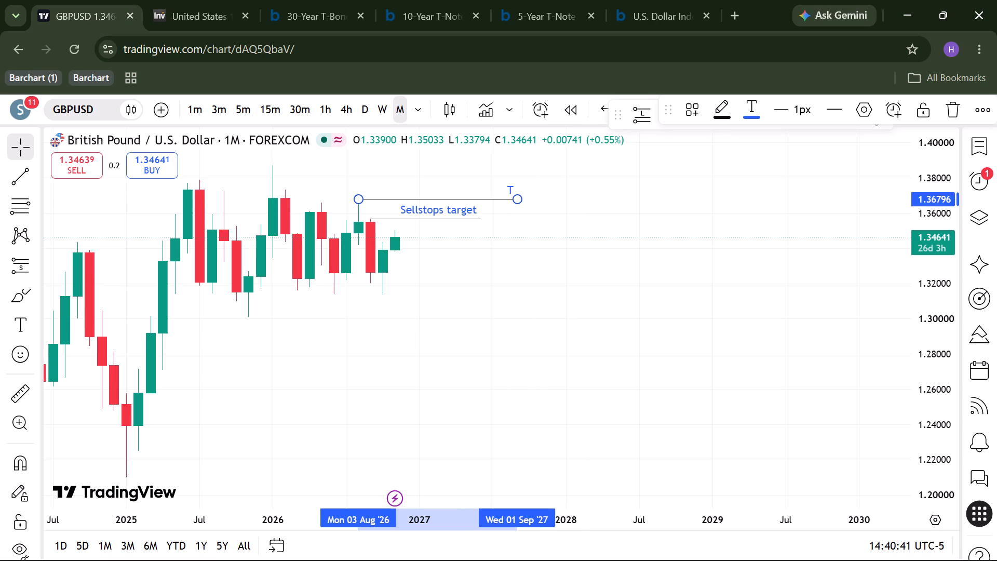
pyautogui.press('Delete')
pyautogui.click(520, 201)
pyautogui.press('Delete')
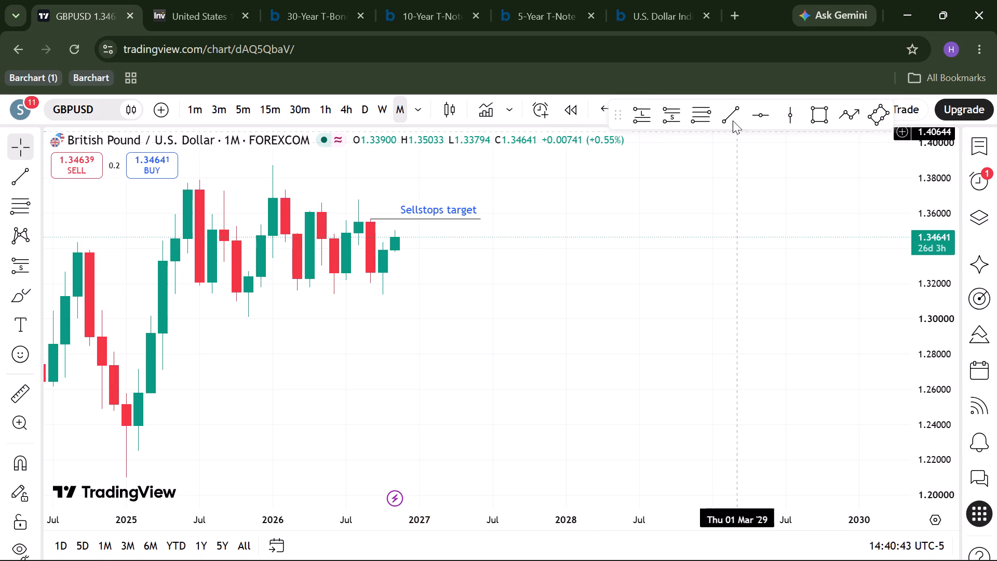
# Draw a horizontal trend line at about 1.344 from October 2026 to April 2027 and label it "Support".
pyautogui.click(734, 116)
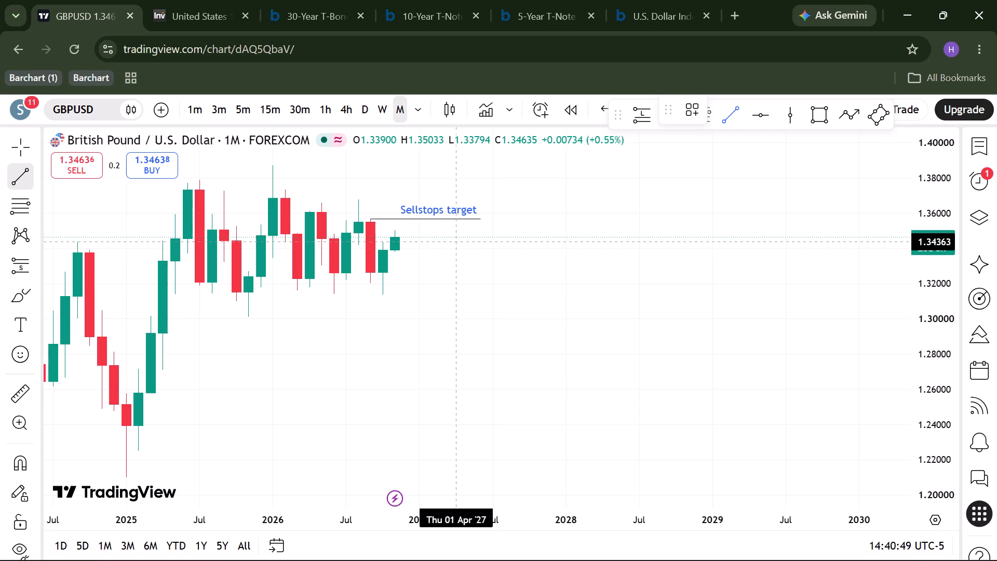
pyautogui.moveTo(458, 242); pyautogui.dragTo(384, 250)
pyautogui.keyDown('shift'); pyautogui.click(384, 250); pyautogui.keyUp('shift')
pyautogui.click(438, 242)
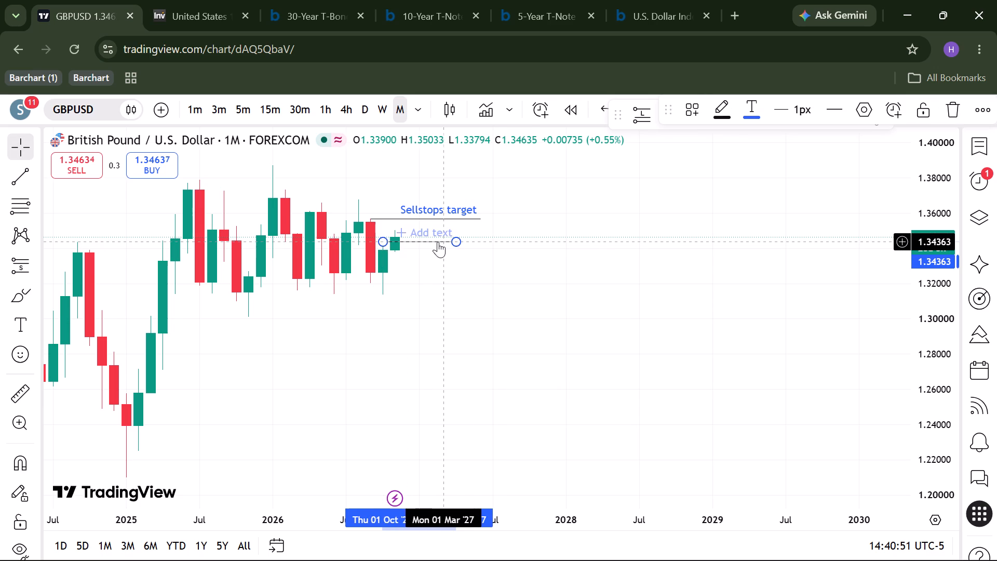
pyautogui.click(433, 234)
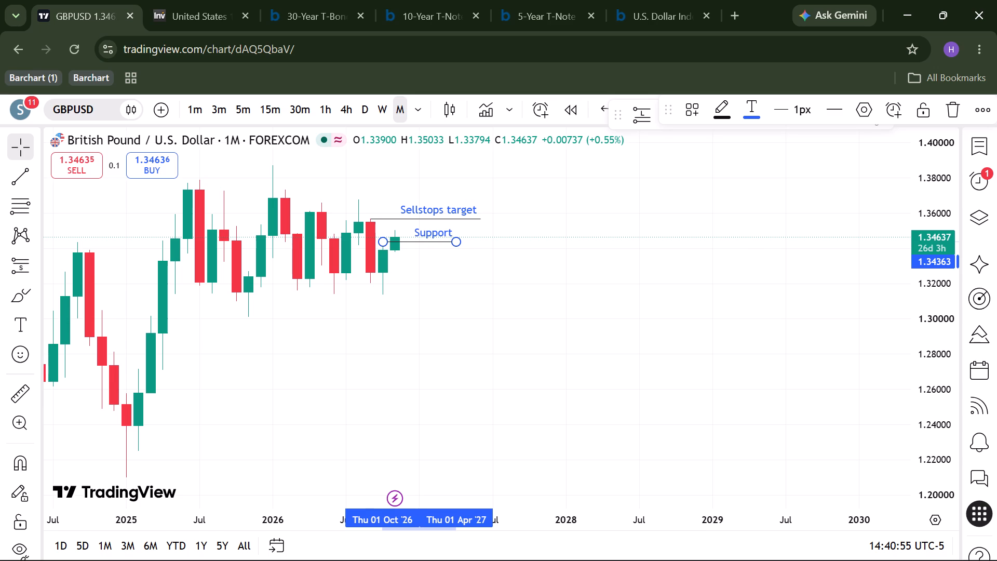
pyautogui.click(462, 243)
# Shorten the "Support" trend line so that it ends at March 2027.
pyautogui.moveTo(454, 243); pyautogui.dragTo(439, 242)
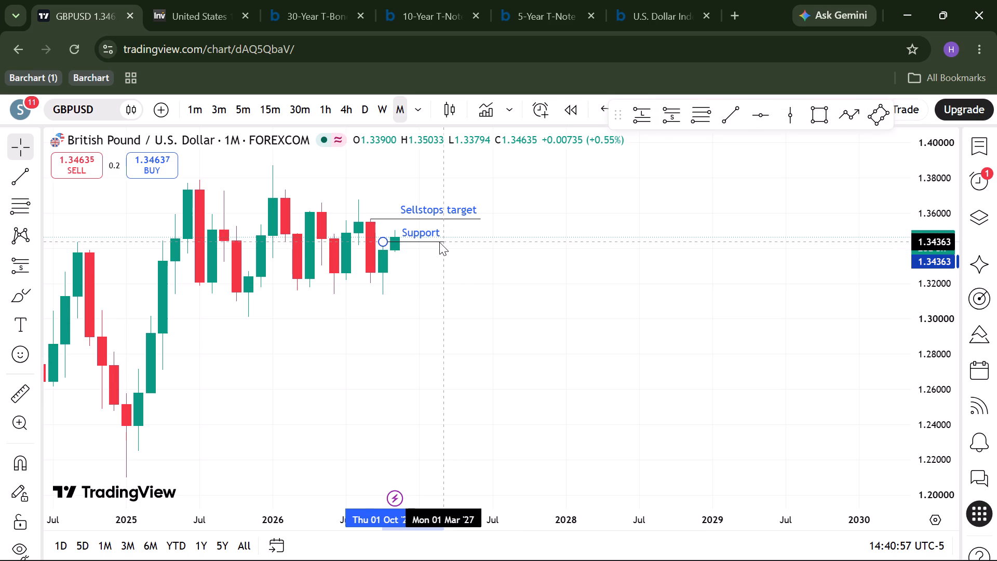
pyautogui.moveTo(439, 242); pyautogui.dragTo(438, 242)
# Shorten the "Sellstops target" trend line so that it ends at February 2027.
pyautogui.click(475, 212)
pyautogui.moveTo(479, 215); pyautogui.dragTo(479, 216)
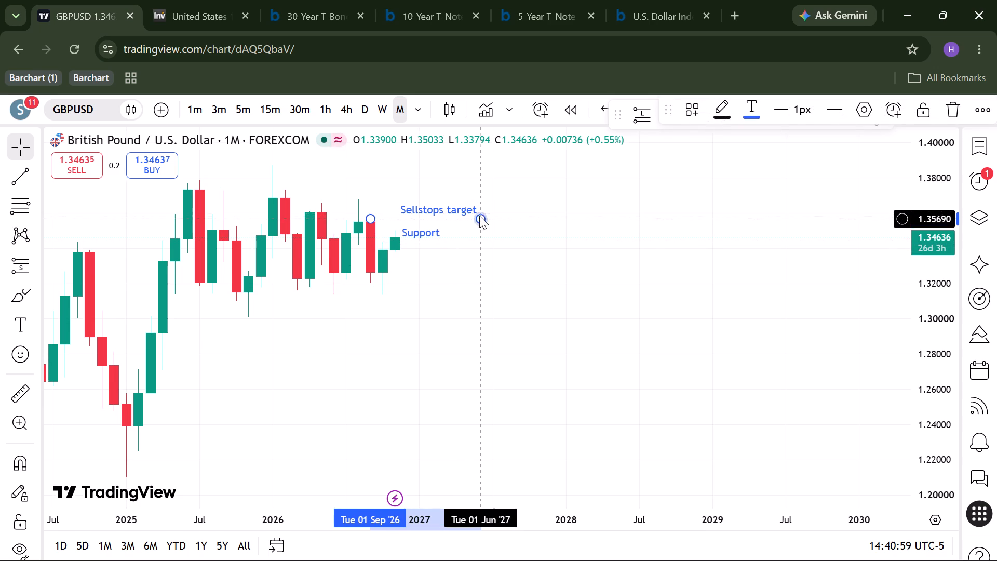
pyautogui.moveTo(479, 216); pyautogui.dragTo(437, 221)
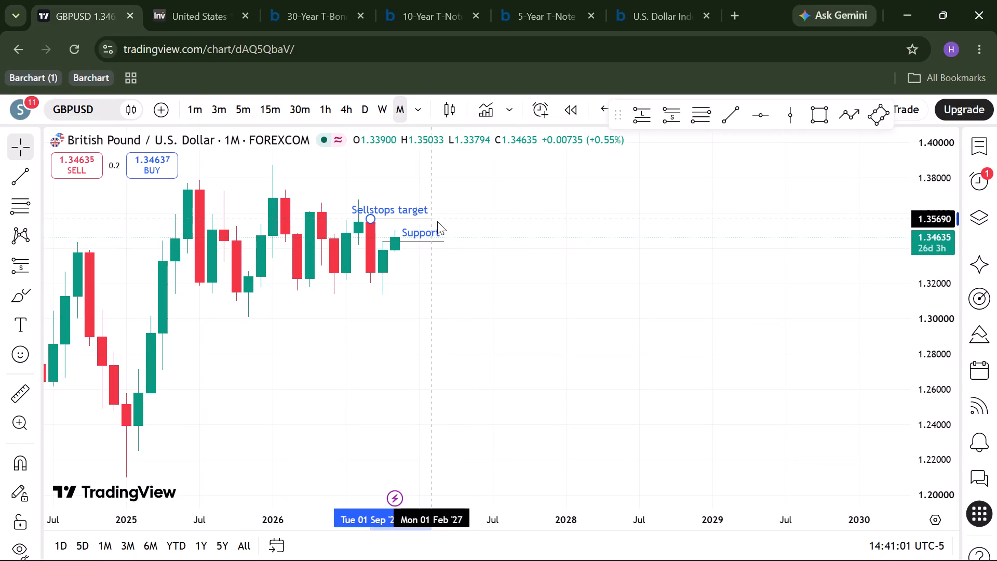
pyautogui.moveTo(437, 221); pyautogui.dragTo(437, 222)
pyautogui.click(492, 260)
# Dismiss the referral rewards advert and switch the GBPUSD chart to the weekly timeframe.
pyautogui.scroll(2, 492, 261)
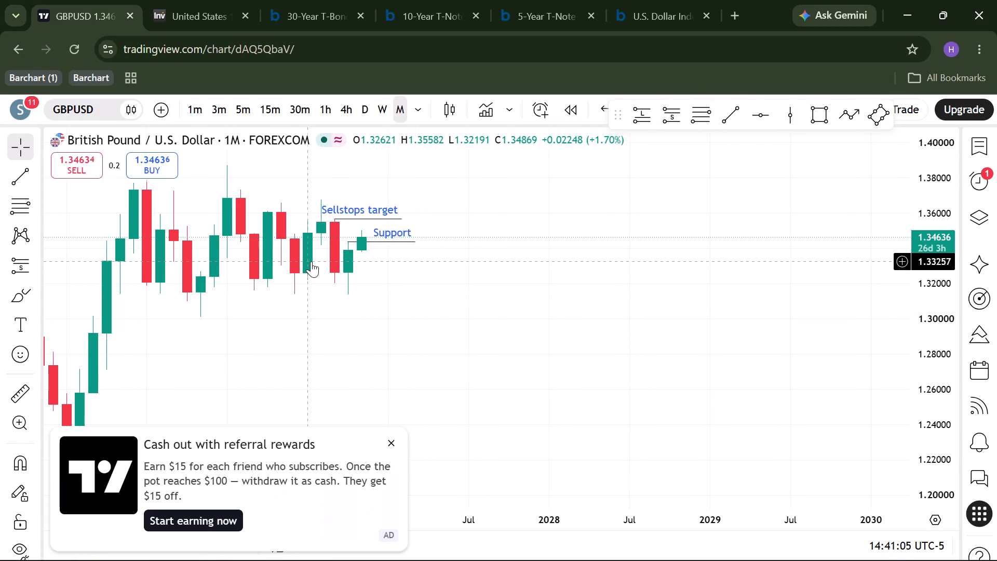
pyautogui.click(394, 448)
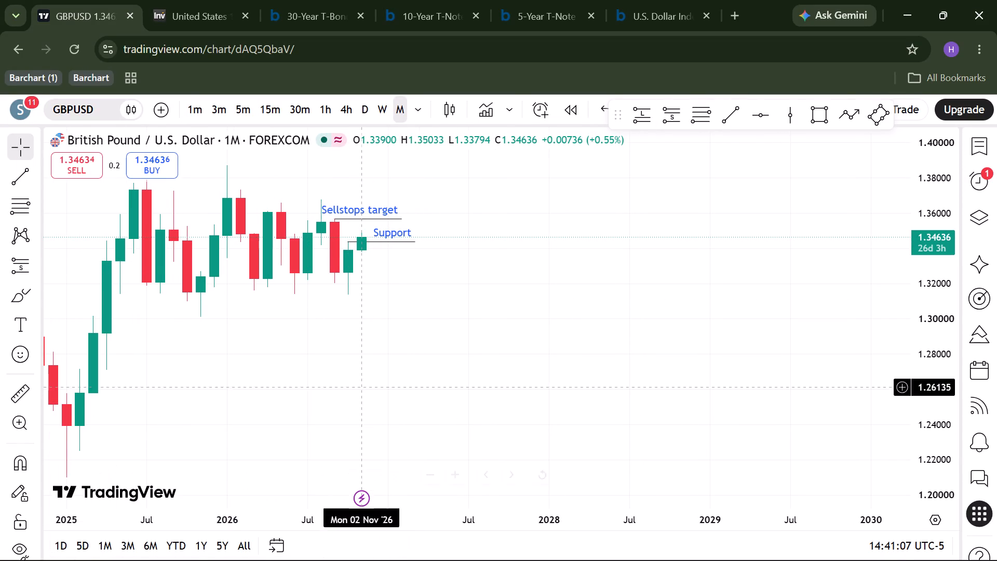
pyautogui.click(378, 105)
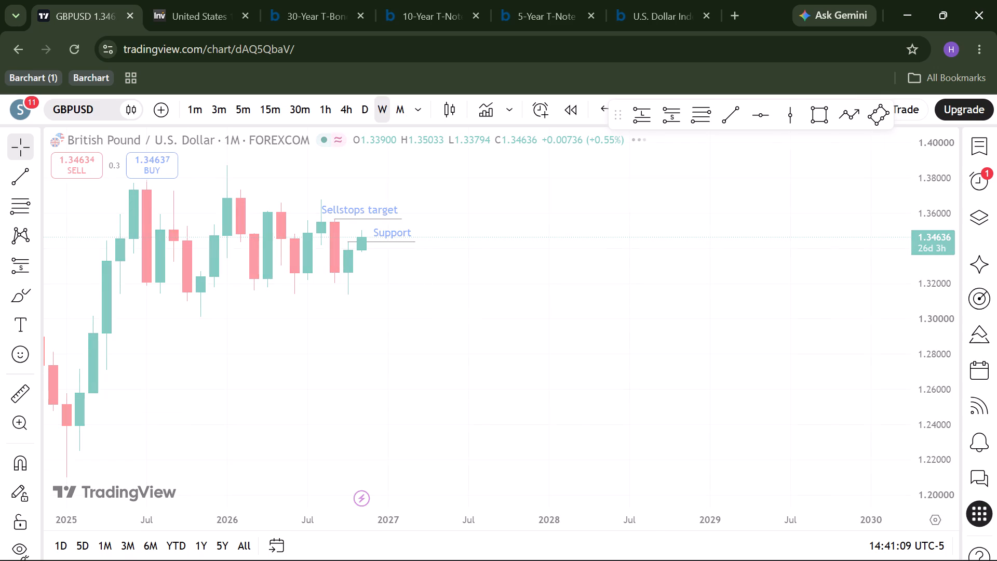
pyautogui.scroll(-1, 417, 272)
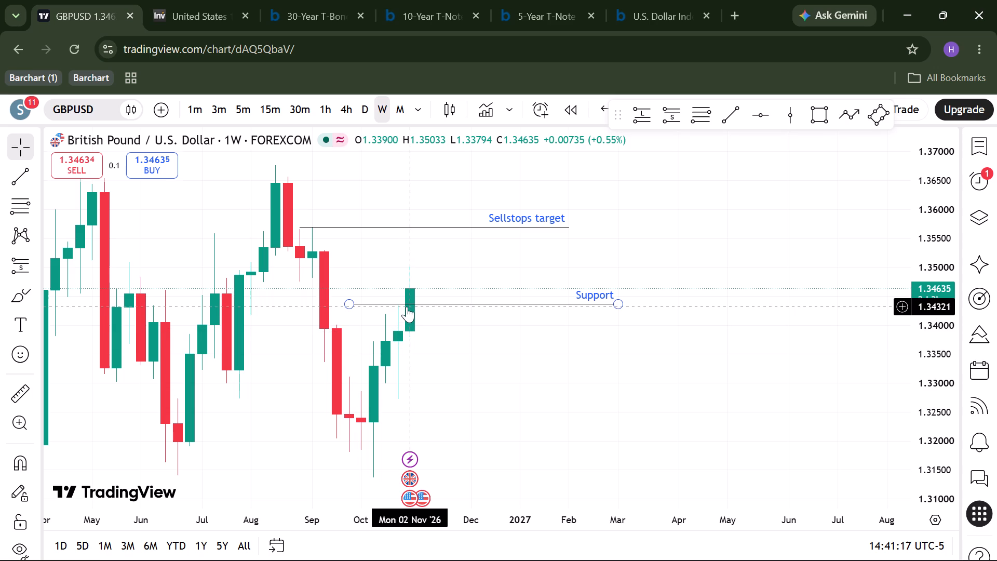
# Lower the "Support" line to about 1.343, ending 8 March 2027, and start it two candles before the current week.
pyautogui.moveTo(438, 306); pyautogui.dragTo(451, 311)
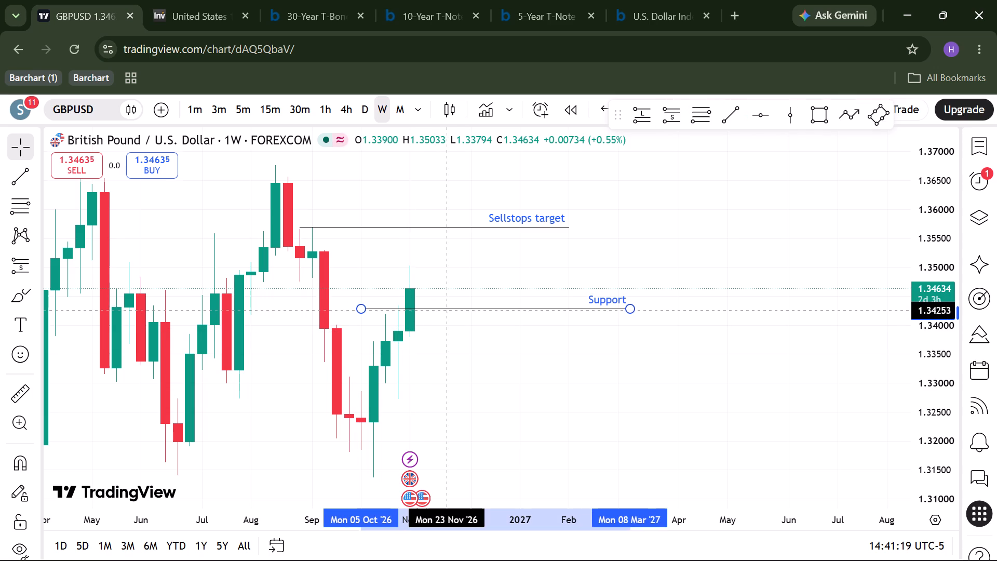
pyautogui.moveTo(451, 311); pyautogui.dragTo(448, 307)
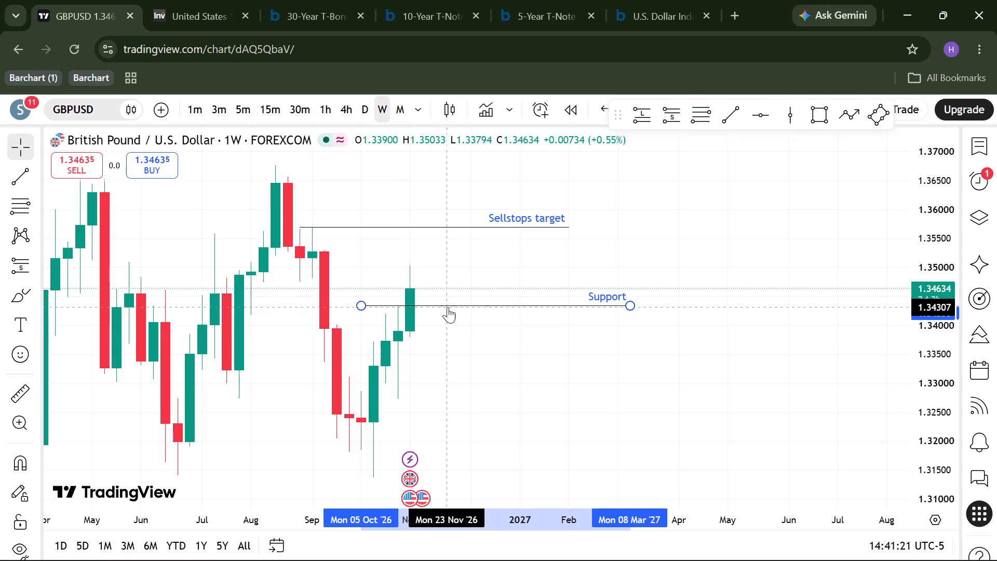
pyautogui.moveTo(365, 305); pyautogui.dragTo(390, 303)
pyautogui.keyDown('shift'); pyautogui.click(390, 303); pyautogui.keyUp('shift')
pyautogui.click(468, 374)
pyautogui.scroll(-1, 468, 374)
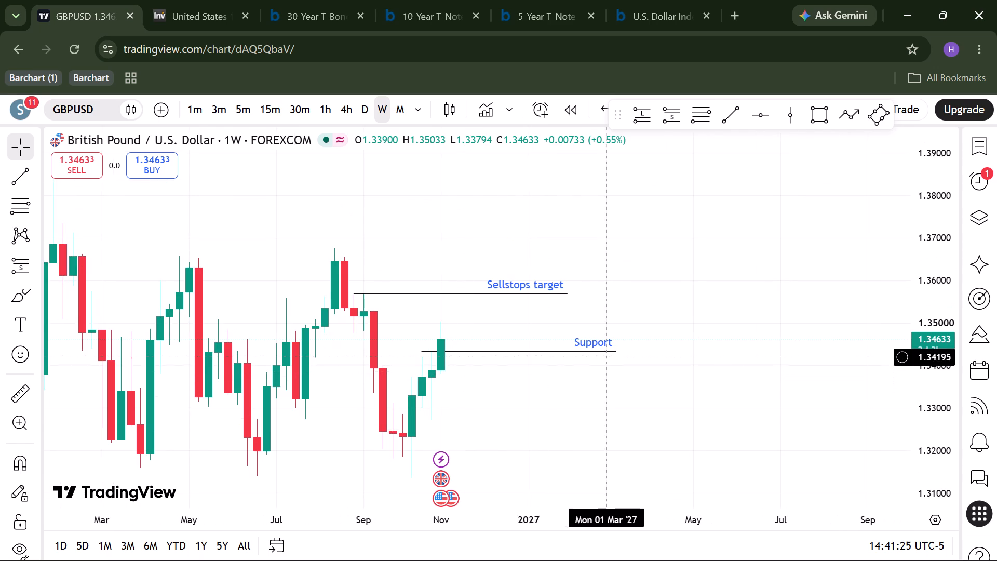
# Shorten the "Support" line on the weekly GBPUSD chart so that it ends at the start of January 2027.
pyautogui.moveTo(616, 353); pyautogui.dragTo(526, 352)
pyautogui.keyDown('shift'); pyautogui.click(526, 352); pyautogui.keyUp('shift')
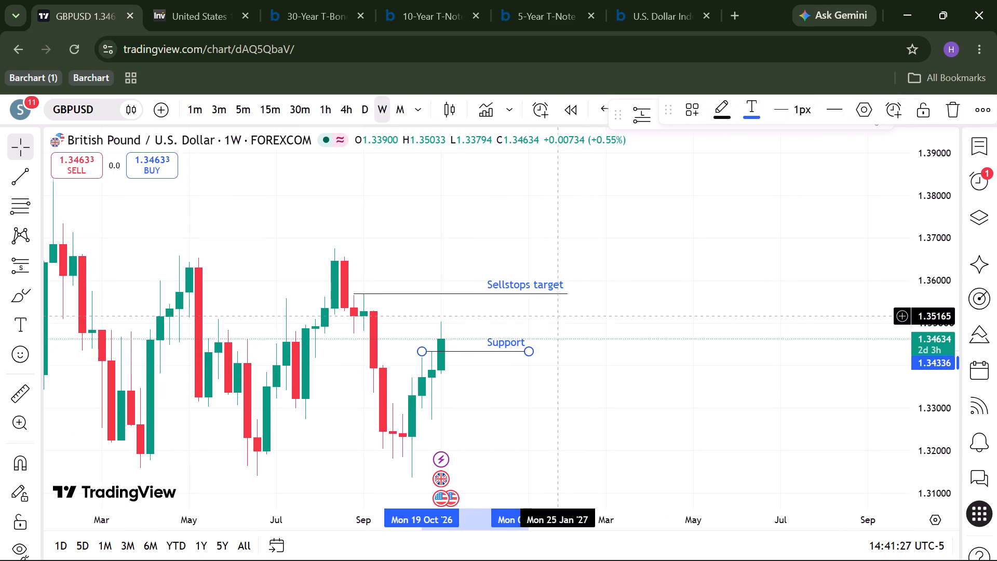
# Shorten the "Sellstops target" line so that it ends in mid-December 2026.
pyautogui.moveTo(568, 298); pyautogui.dragTo(503, 298)
pyautogui.keyDown('shift'); pyautogui.click(503, 298); pyautogui.keyUp('shift')
pyautogui.click(573, 379)
# Draw a horizontal trend line at about 1.3288 from 5 October to 30 November 2026 and label it "Orderblock".
pyautogui.scroll(2, 573, 379)
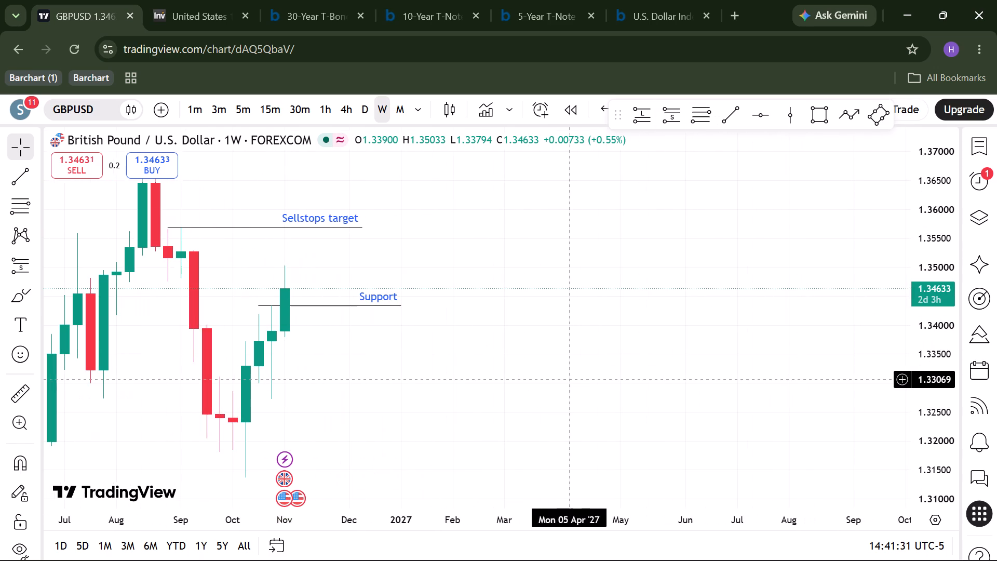
pyautogui.hscroll(1, 573, 379)
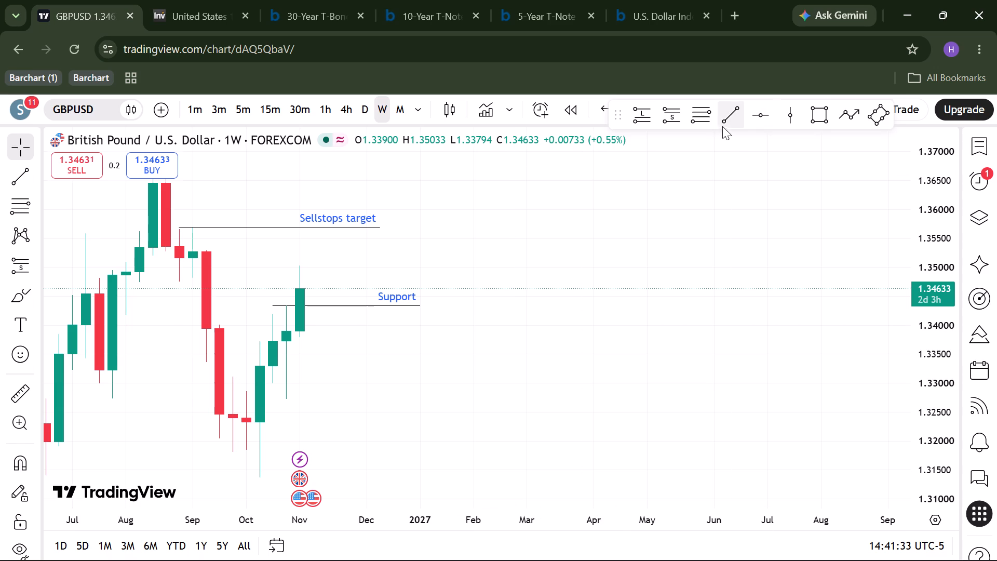
pyautogui.click(720, 126)
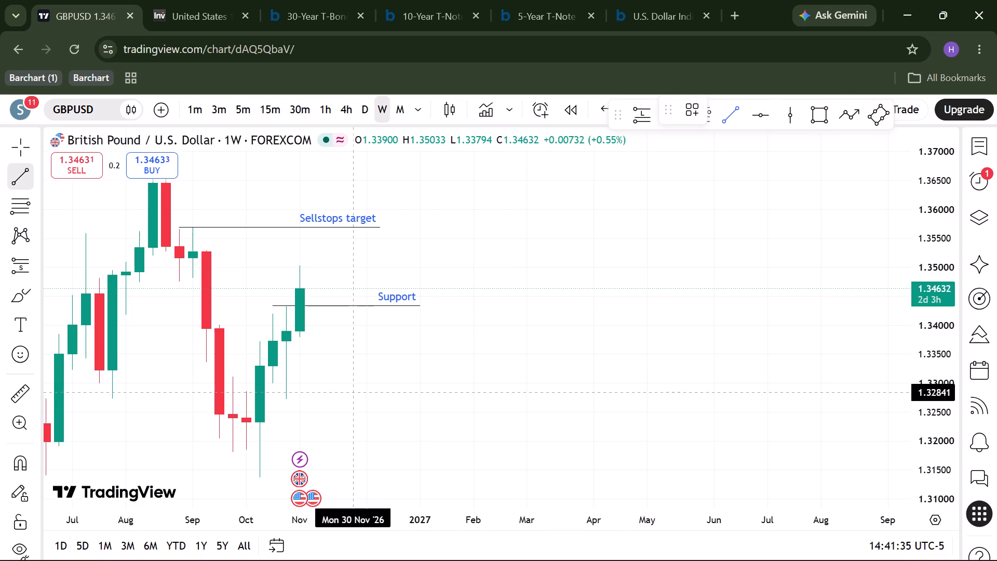
pyautogui.moveTo(345, 390); pyautogui.dragTo(285, 412)
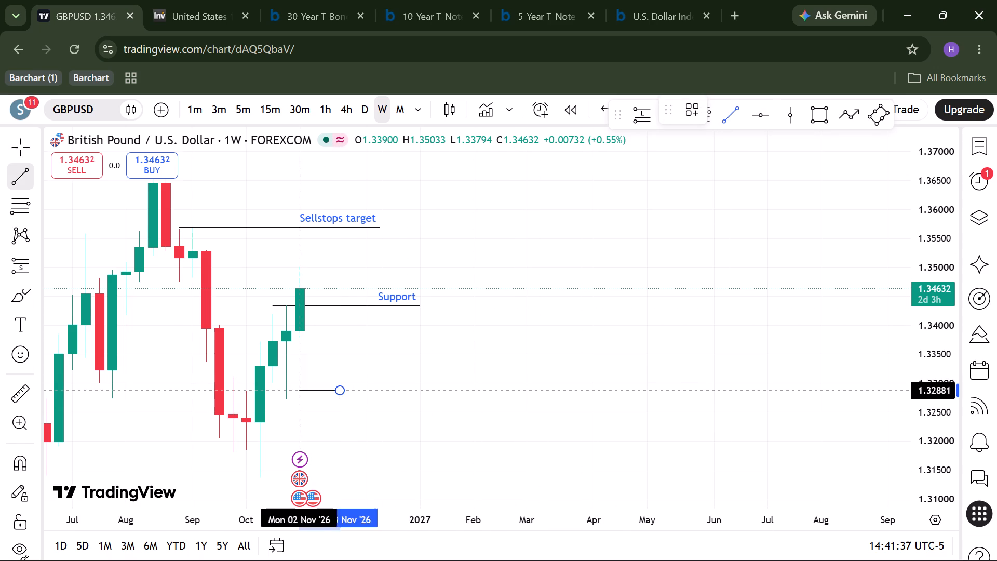
pyautogui.moveTo(285, 412); pyautogui.dragTo(251, 424)
pyautogui.keyDown('shift'); pyautogui.click(251, 424); pyautogui.keyUp('shift')
pyautogui.click(313, 386)
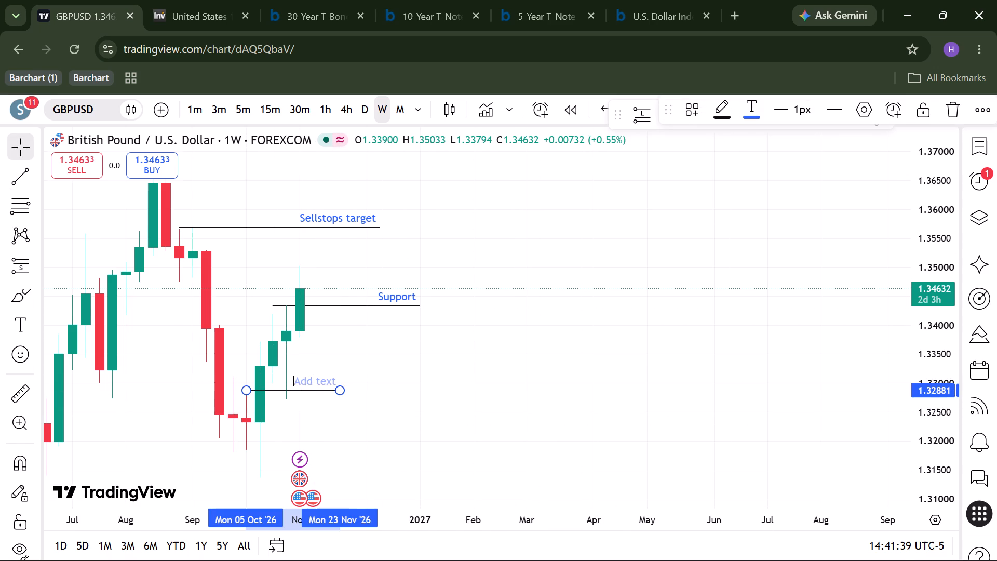
pyautogui.write('rderblock')
pyautogui.moveTo(338, 390); pyautogui.dragTo(347, 390)
pyautogui.keyDown('shift'); pyautogui.click(347, 390); pyautogui.keyUp('shift')
pyautogui.click(439, 406)
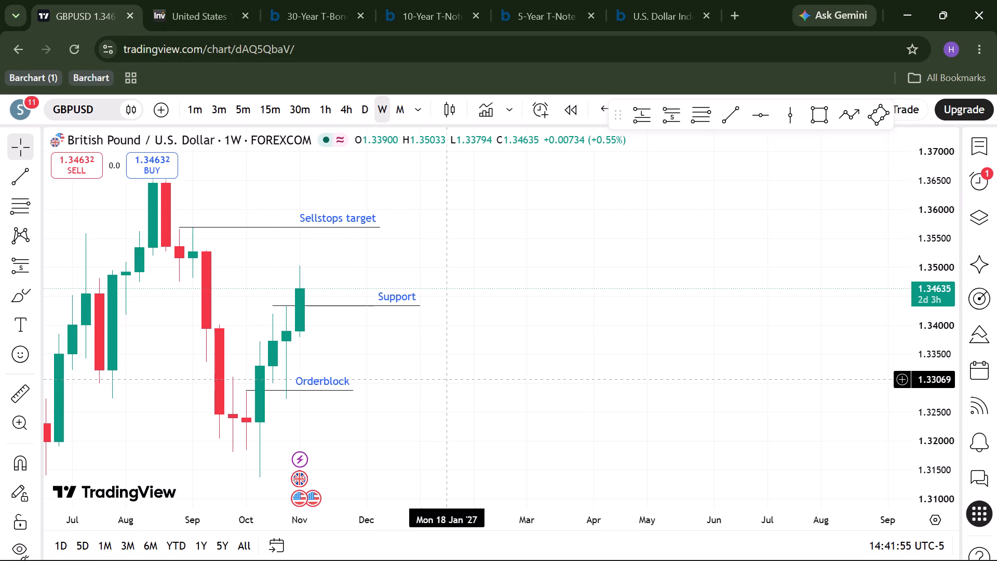
# Switch the GBPUSD chart to the daily timeframe.
pyautogui.hotkey('alt', 'Tab')
pyautogui.hotkey('alt', 'Tab')
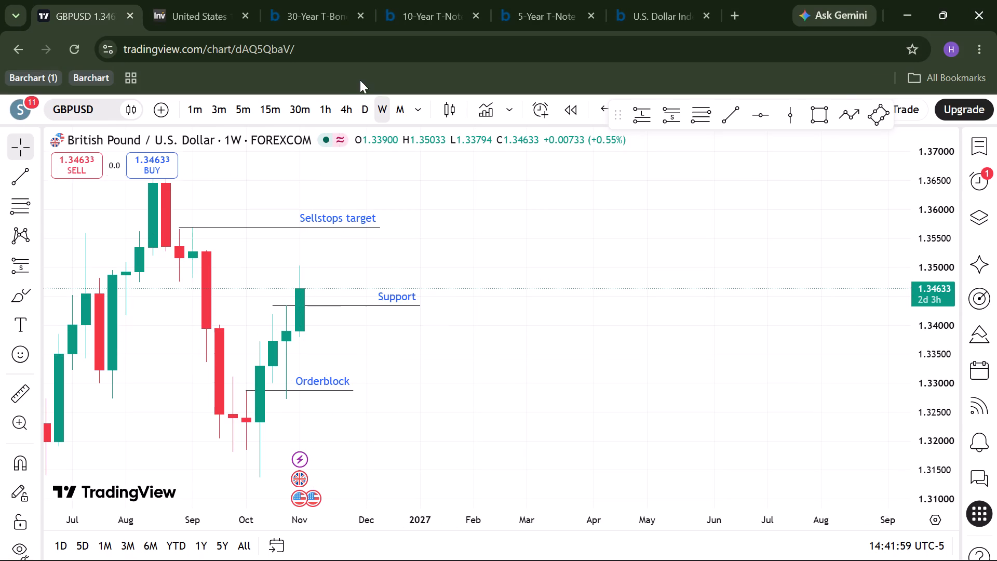
pyautogui.click(362, 101)
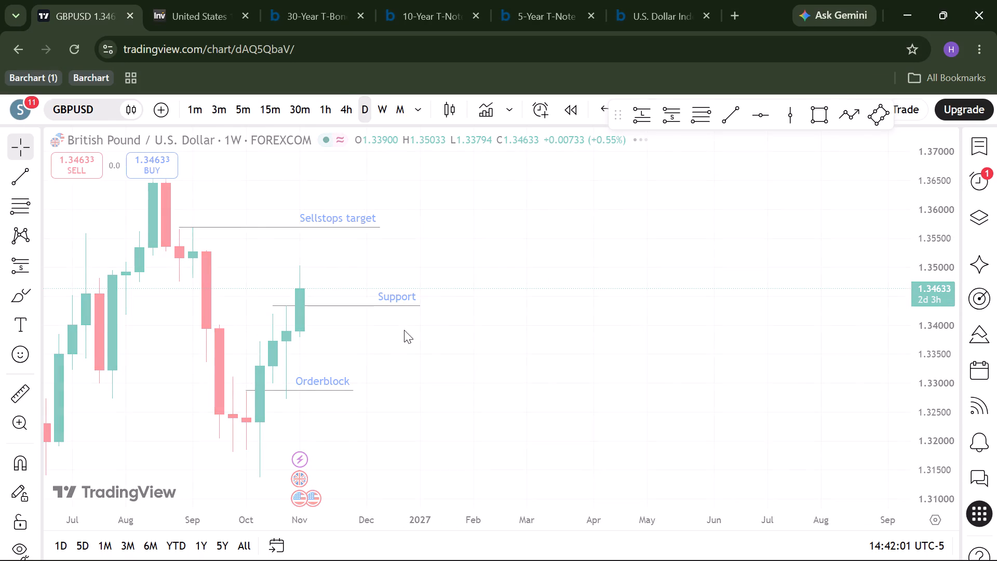
pyautogui.scroll(-1, 404, 330)
# Go to the browser window with the DXY chart and set it to the daily timeframe.
pyautogui.hotkey('alt', 'Tab')
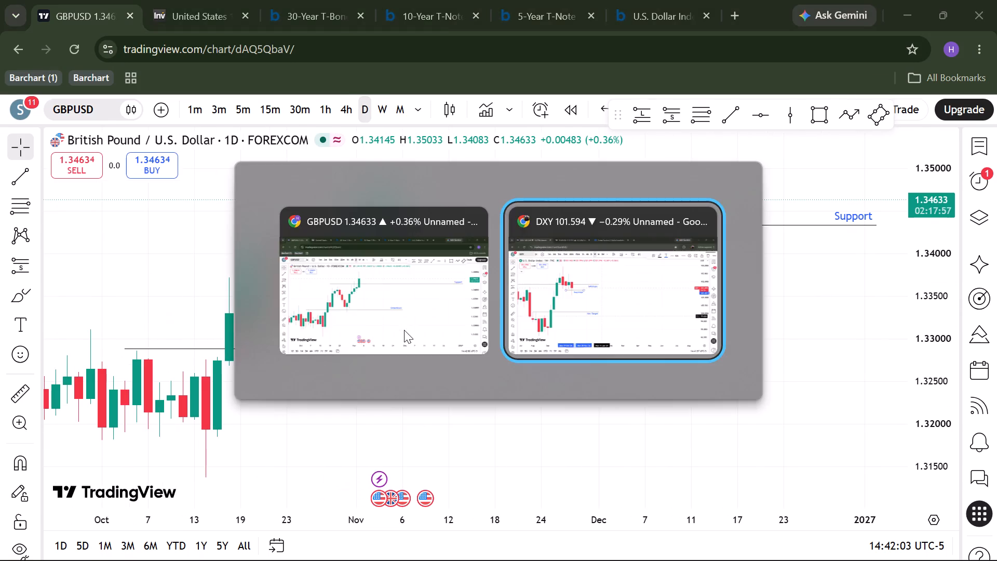
pyautogui.click(395, 83)
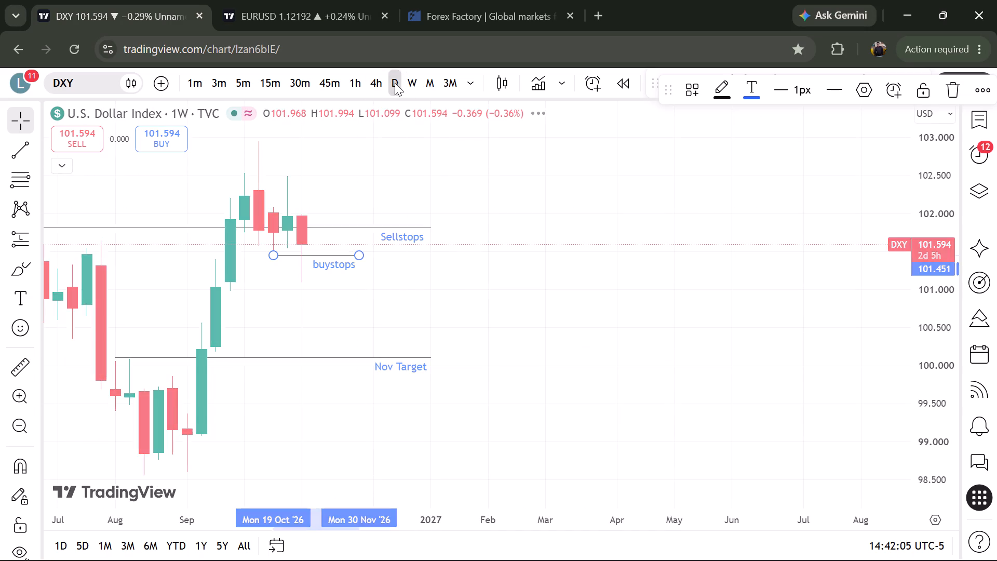
# Examine the daily DXY candles around the "Sellstops" and "buystops" lines and the rise from September.
pyautogui.scroll(-2, 339, 365)
pyautogui.scroll(2, 339, 365)
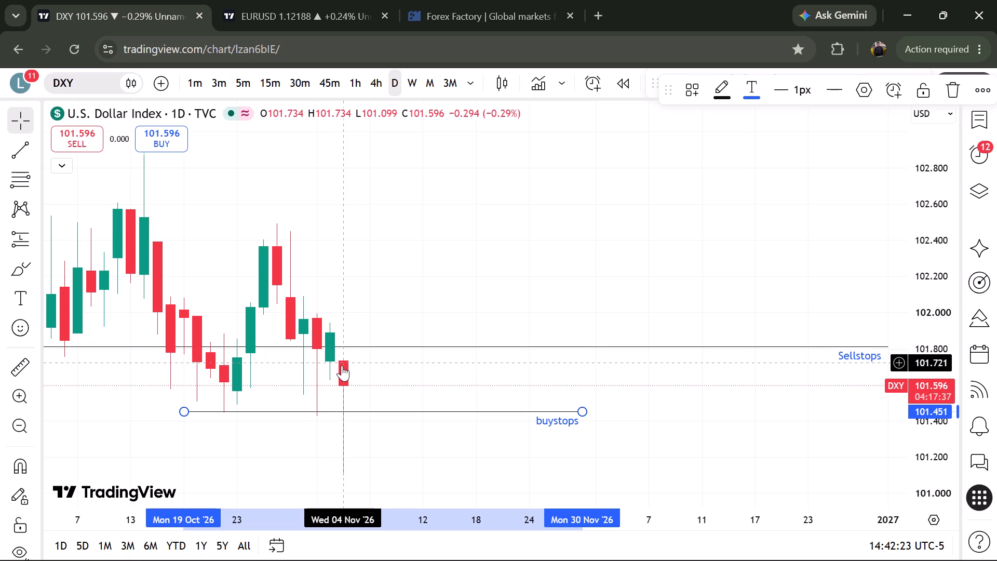
pyautogui.scroll(-2, 295, 444)
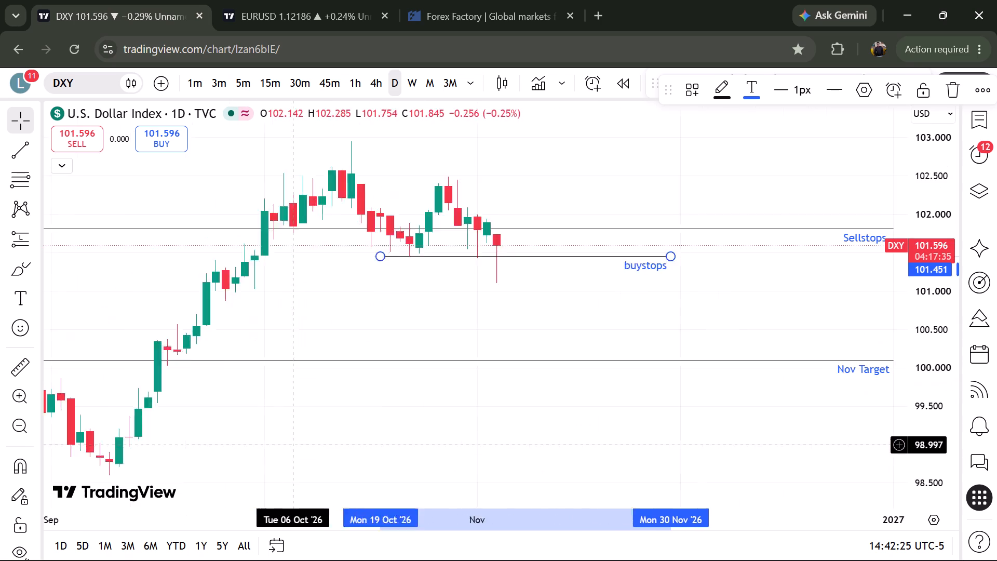
pyautogui.scroll(-1, 295, 444)
pyautogui.scroll(2, 295, 444)
pyautogui.scroll(-1, 295, 444)
pyautogui.scroll(1, 295, 444)
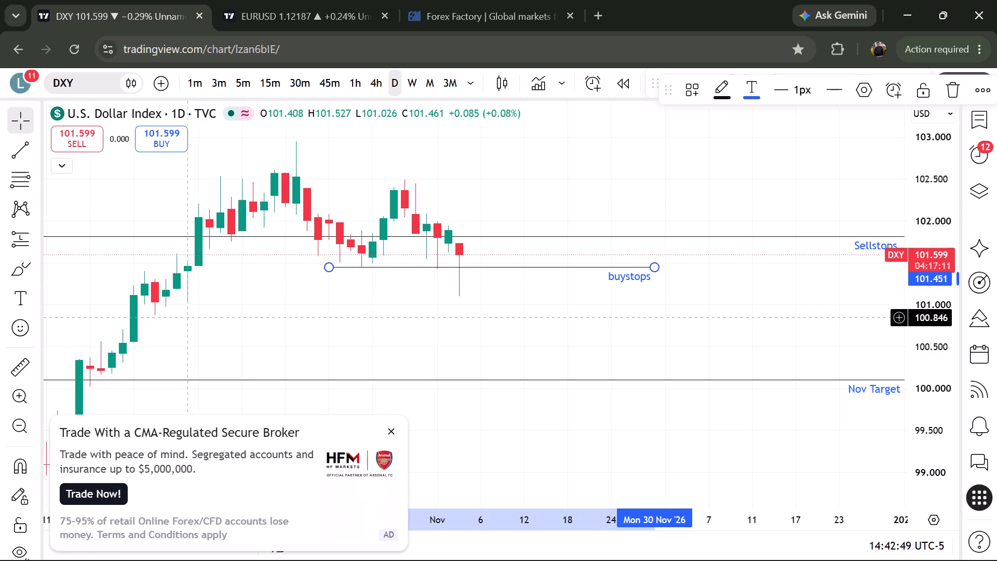
pyautogui.hscroll(3, 188, 317)
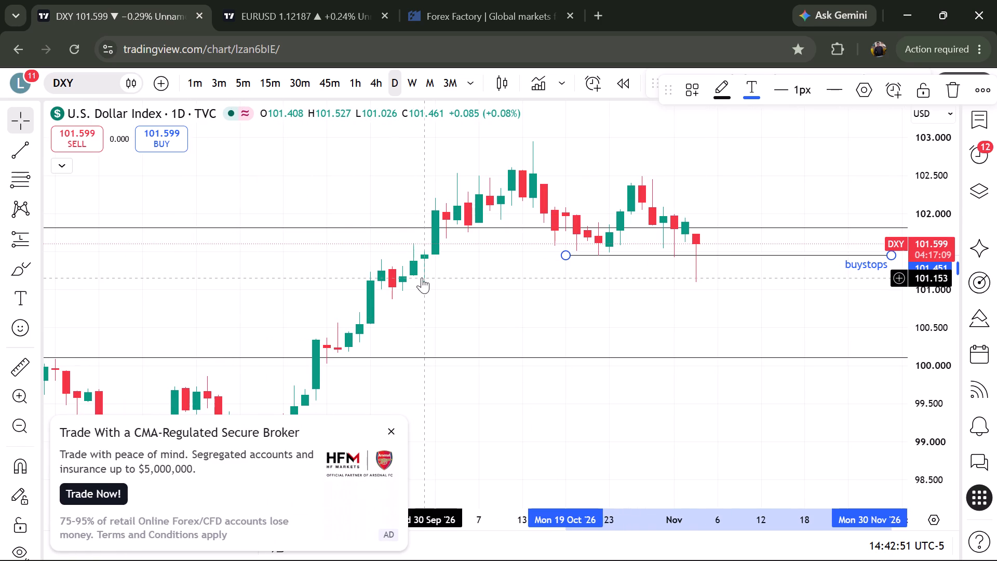
# Open the EURUSD chart and switch it to the daily timeframe.
pyautogui.click(301, 6)
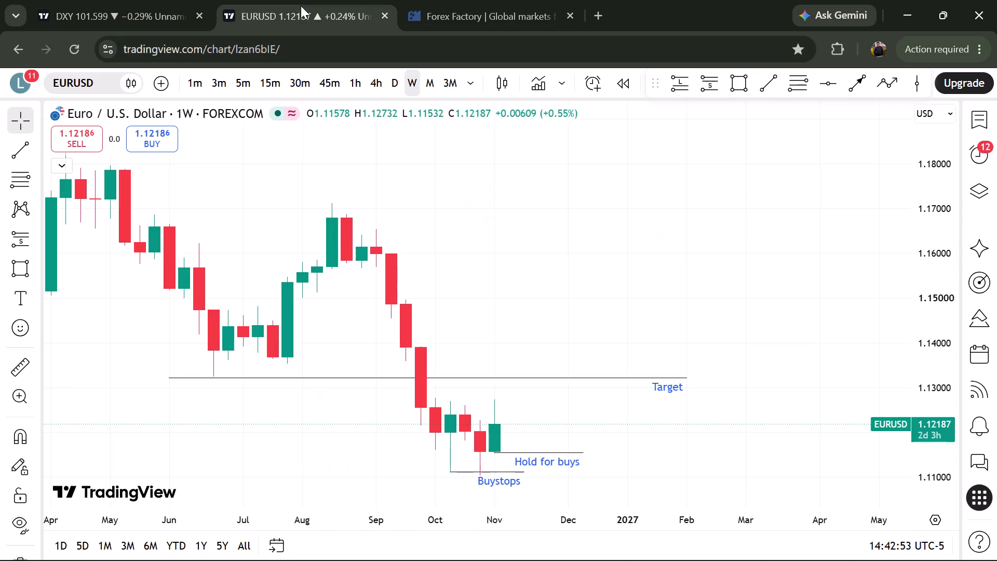
pyautogui.scroll(-4, 334, 272)
pyautogui.click(396, 80)
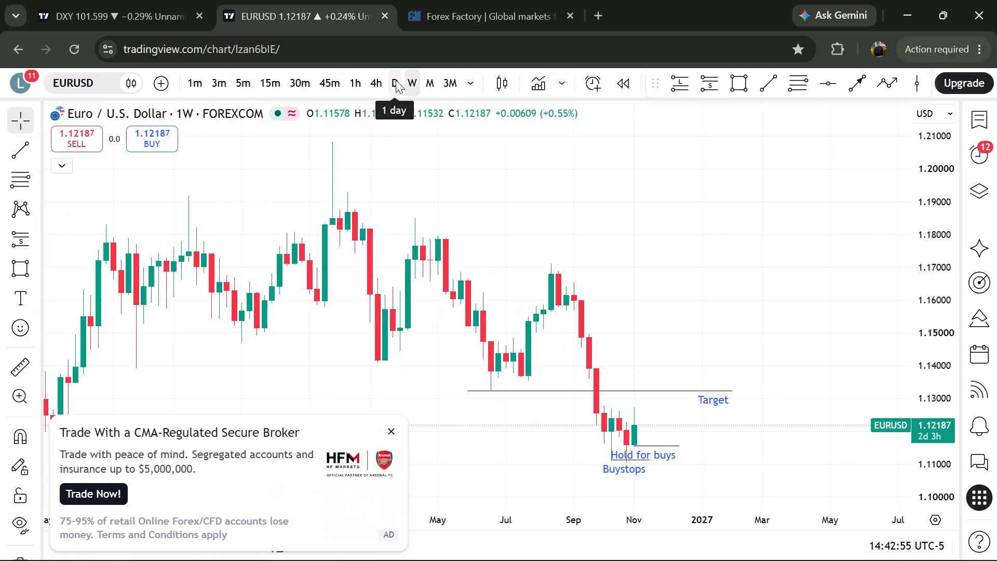
pyautogui.scroll(-2, 521, 282)
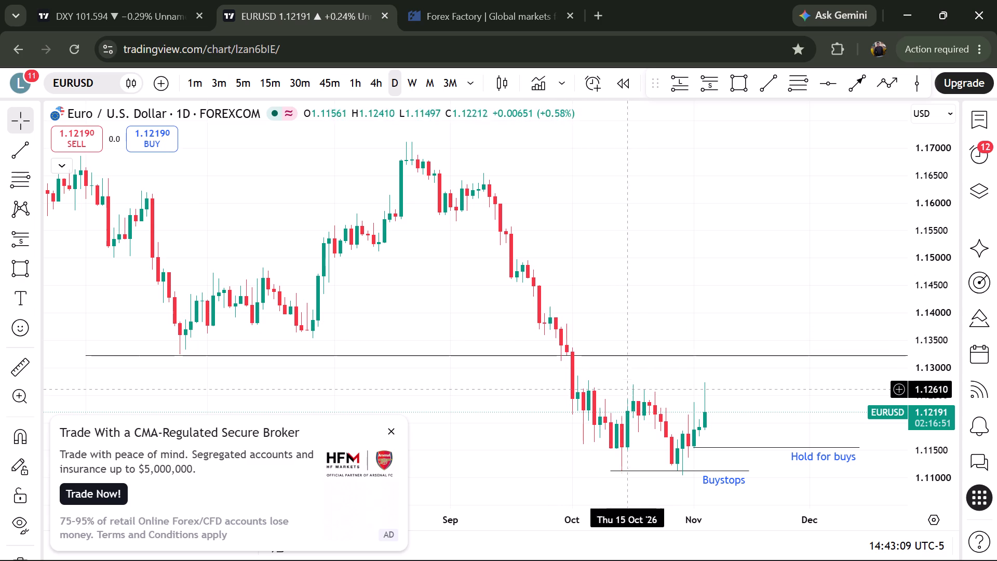
# Compare with the daily DXY chart and draw a horizontal trend line on EURUSD at about 1.127 from mid-October to 19 November 2026.
pyautogui.click(157, 0)
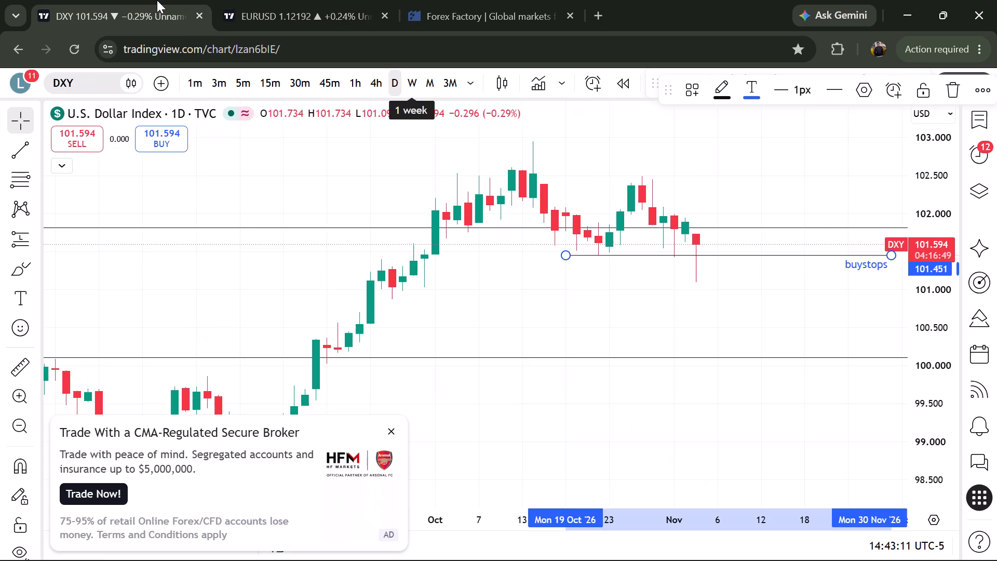
pyautogui.hscroll(-2, 513, 228)
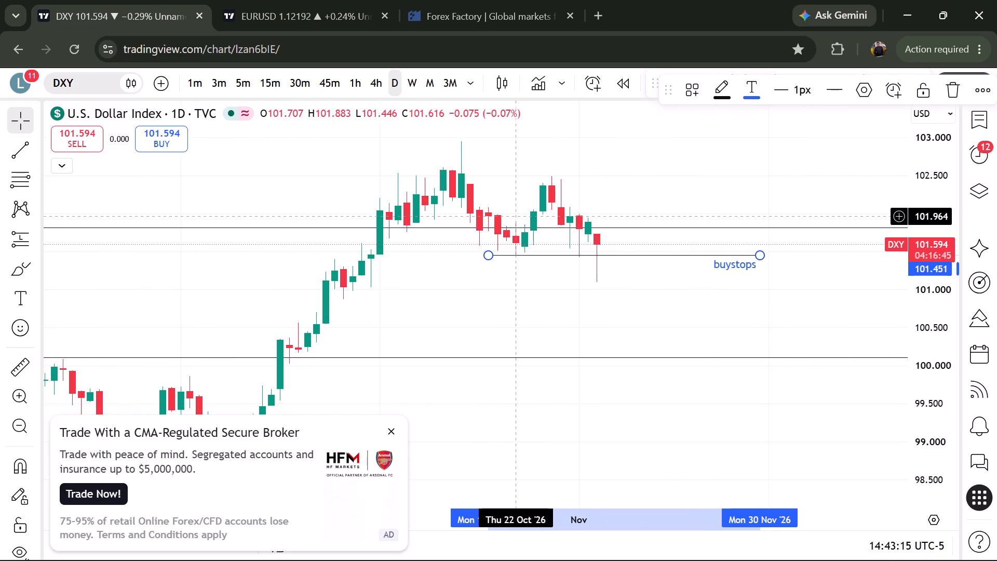
pyautogui.click(292, 0)
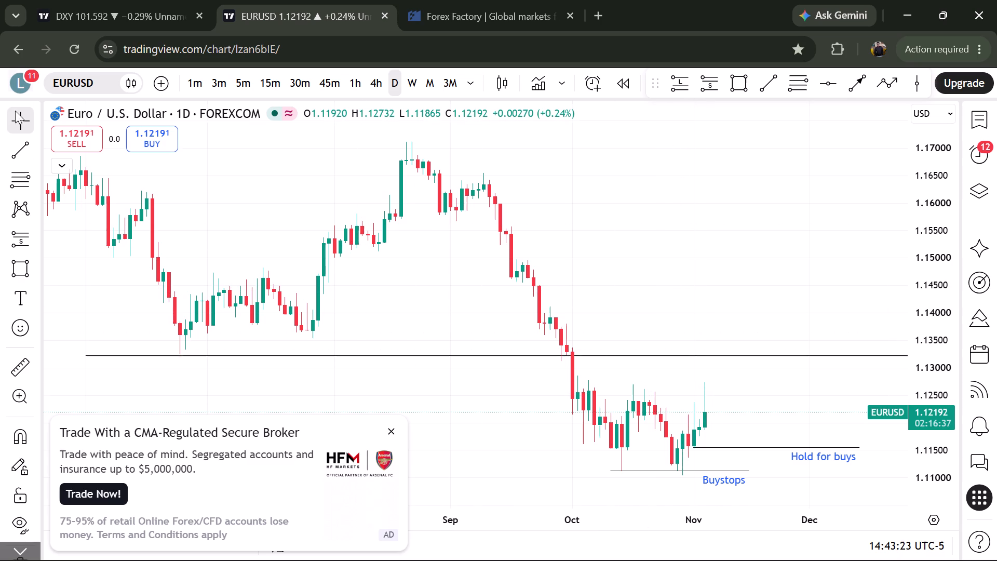
pyautogui.click(10, 150)
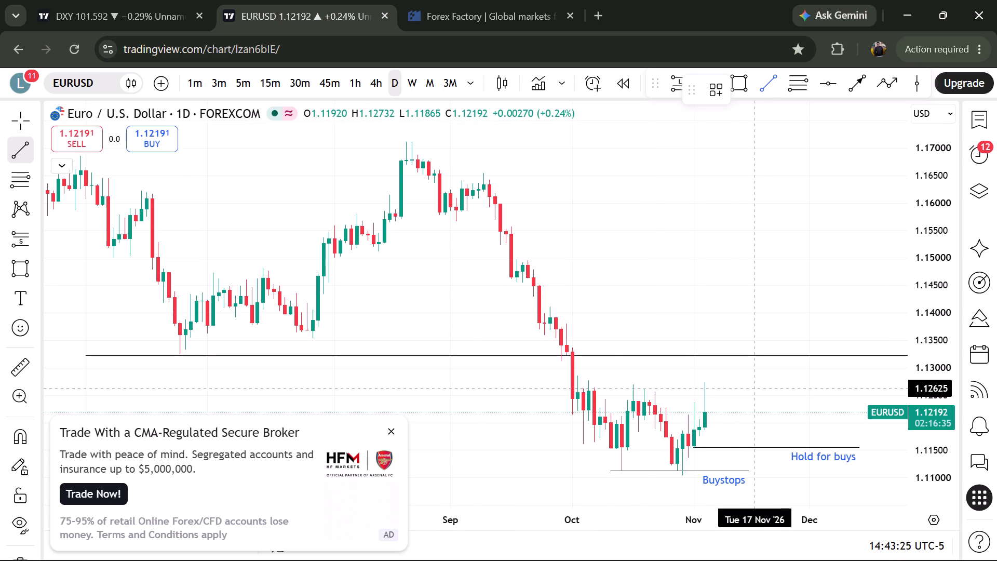
pyautogui.moveTo(763, 384); pyautogui.dragTo(640, 402)
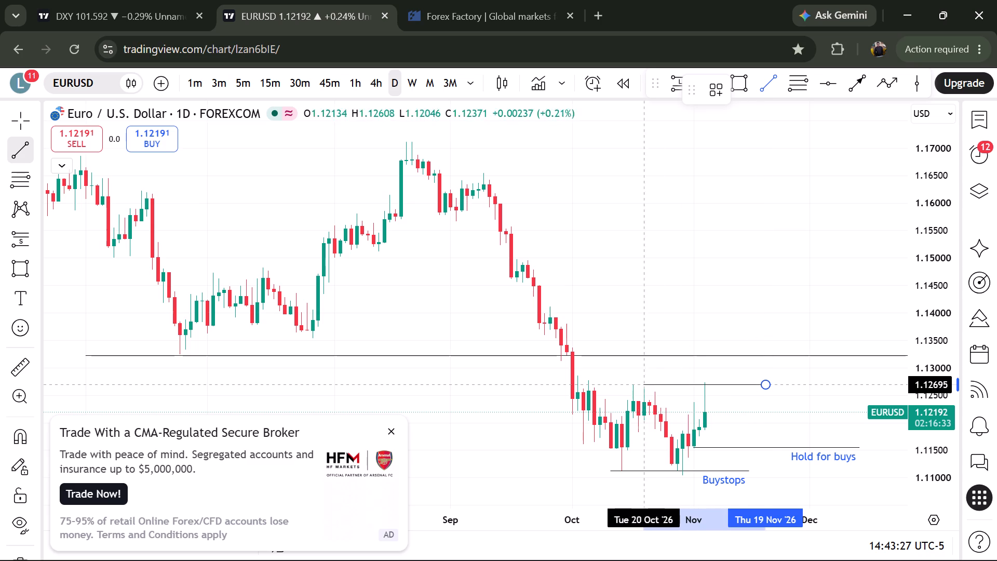
pyautogui.moveTo(640, 402); pyautogui.dragTo(632, 403)
pyautogui.keyDown('shift'); pyautogui.click(632, 403); pyautogui.keyUp('shift')
pyautogui.click(631, 442)
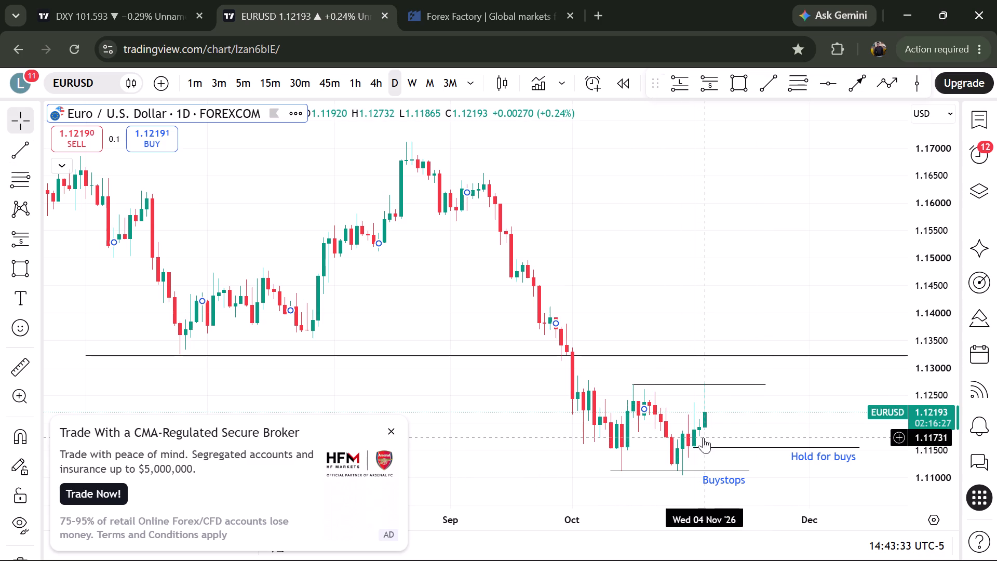
pyautogui.click(606, 452)
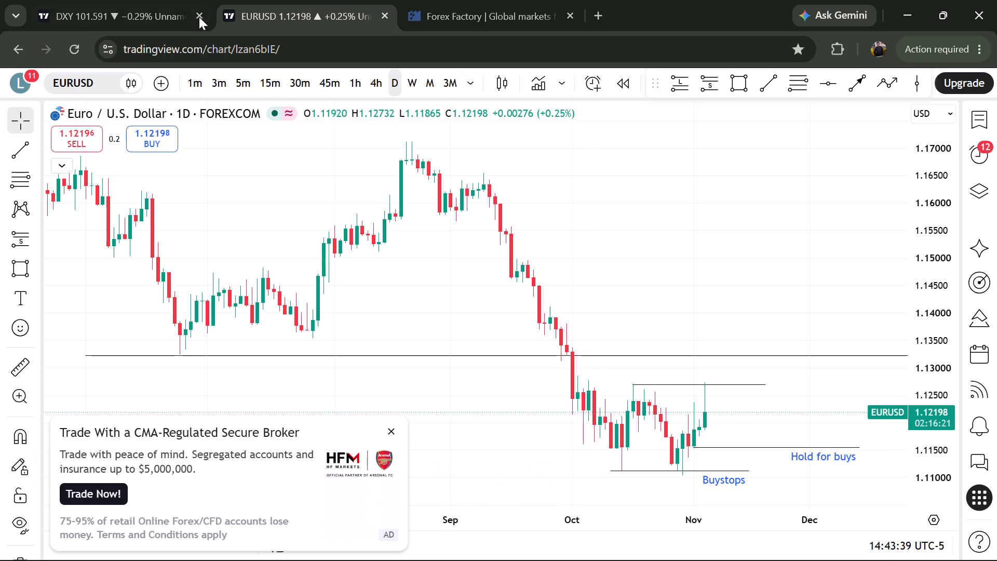
# Compare the daily DXY, EURUSD and GBPUSD charts, examining recent GBPUSD candles around the "Support" and "Orderblock" lines.
pyautogui.click(160, 16)
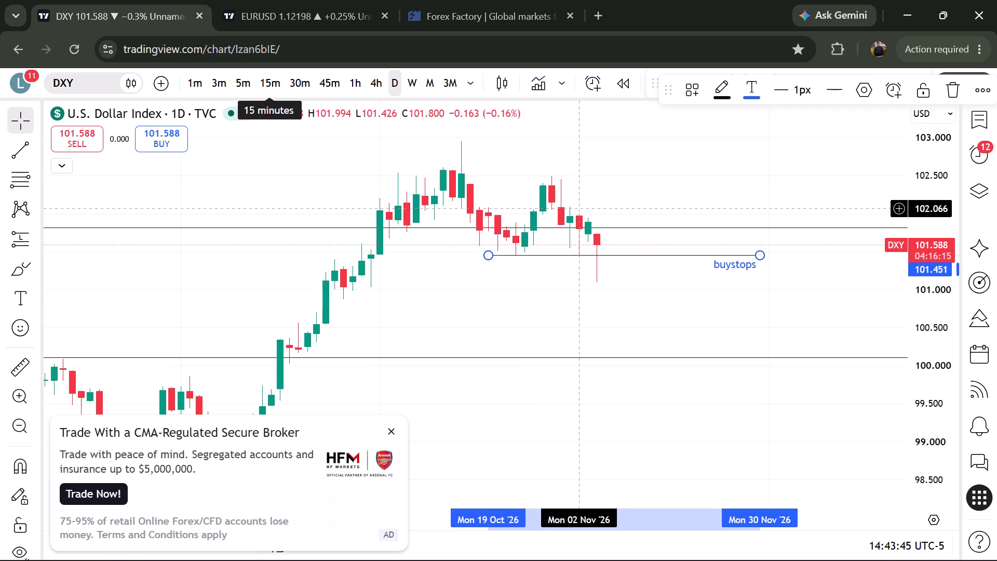
pyautogui.click(314, 17)
pyautogui.scroll(-2, 484, 248)
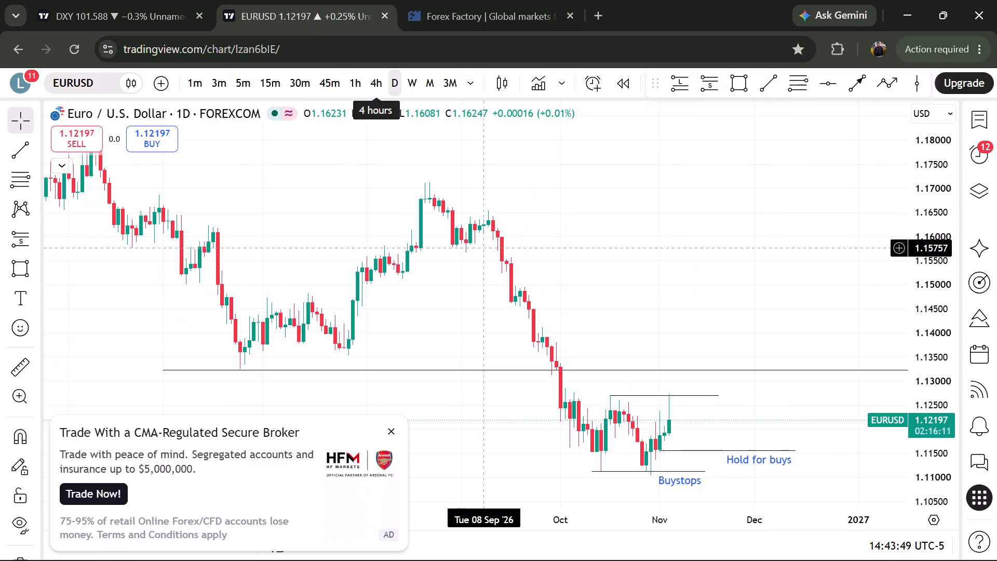
pyautogui.hotkey('alt', 'Tab')
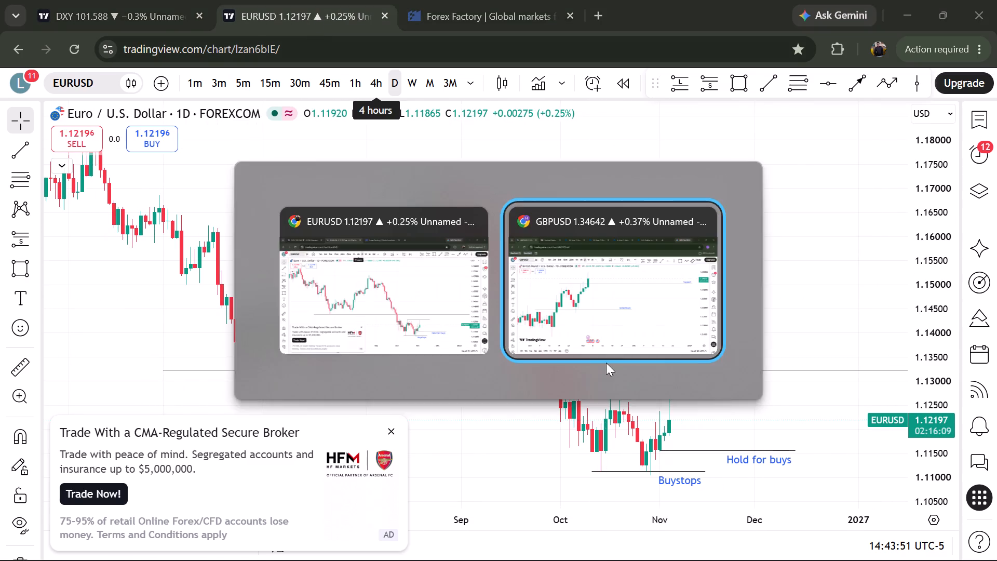
pyautogui.scroll(-1, 403, 228)
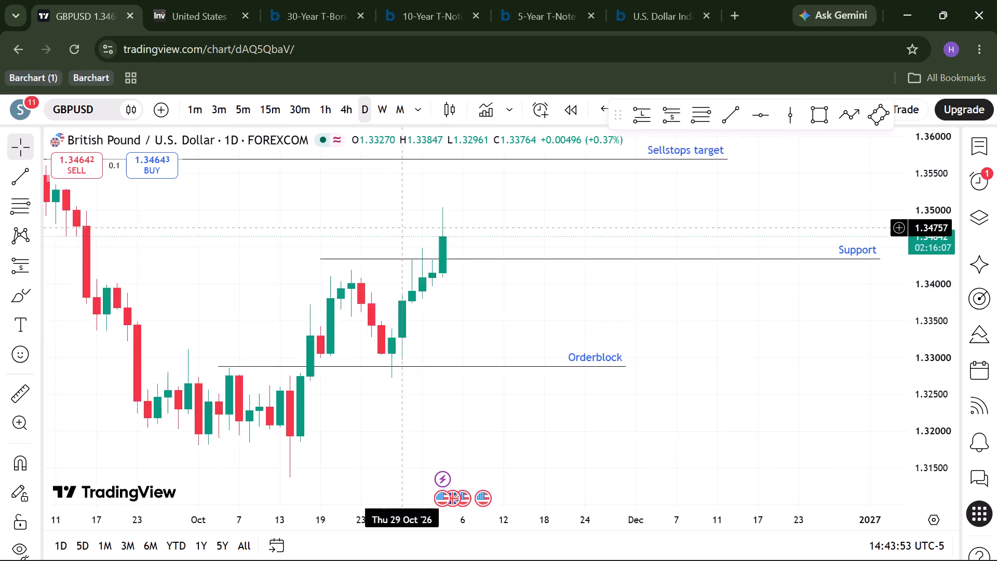
pyautogui.scroll(-1, 403, 228)
pyautogui.scroll(1, 403, 228)
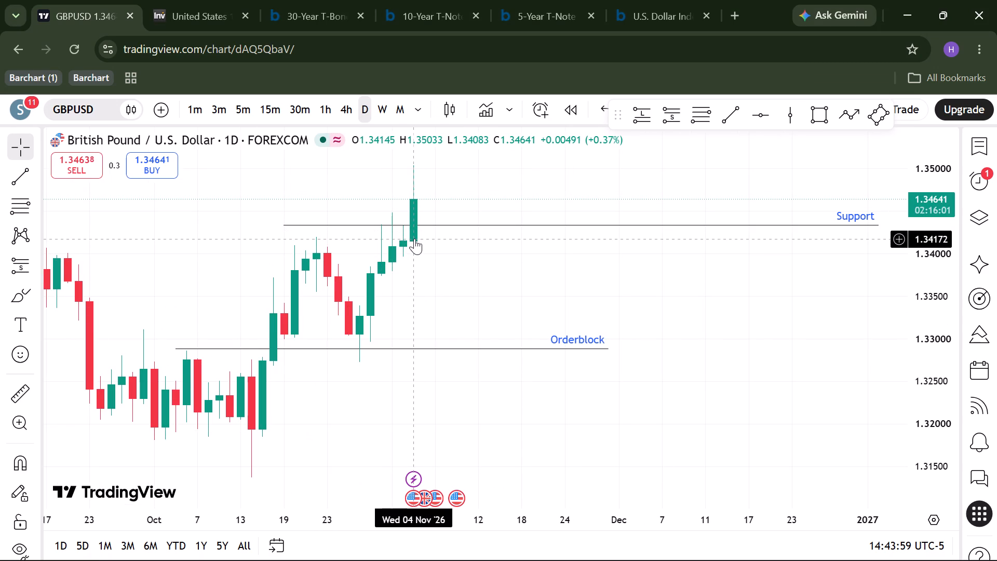
pyautogui.scroll(-3, 430, 198)
pyautogui.hscroll(-1, 430, 198)
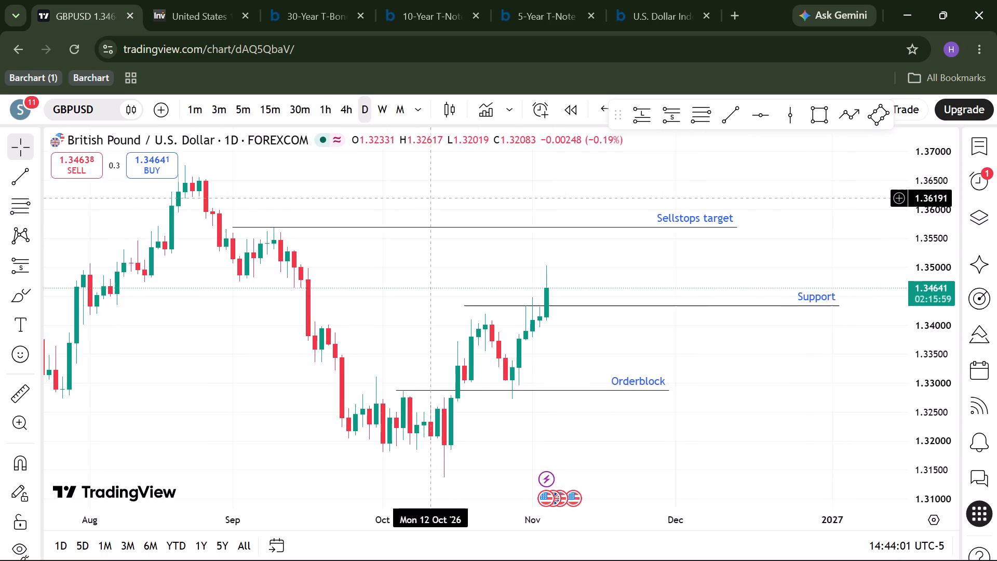
pyautogui.hscroll(-1, 430, 198)
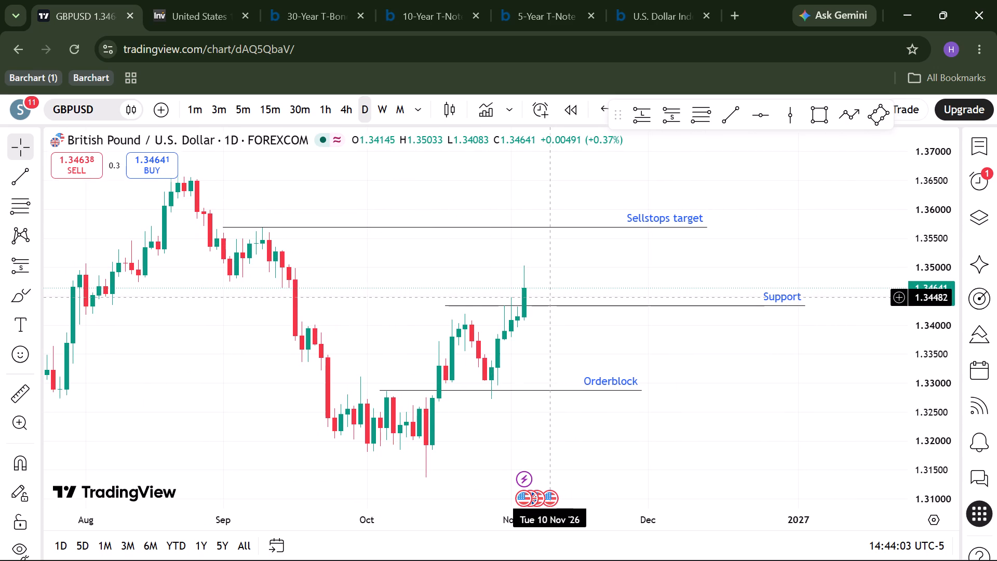
# Draw a short horizontal trend line on the daily GBPUSD chart at about 1.345 from 2 to 9 November 2026.
pyautogui.click(732, 114)
pyautogui.scroll(2, 640, 309)
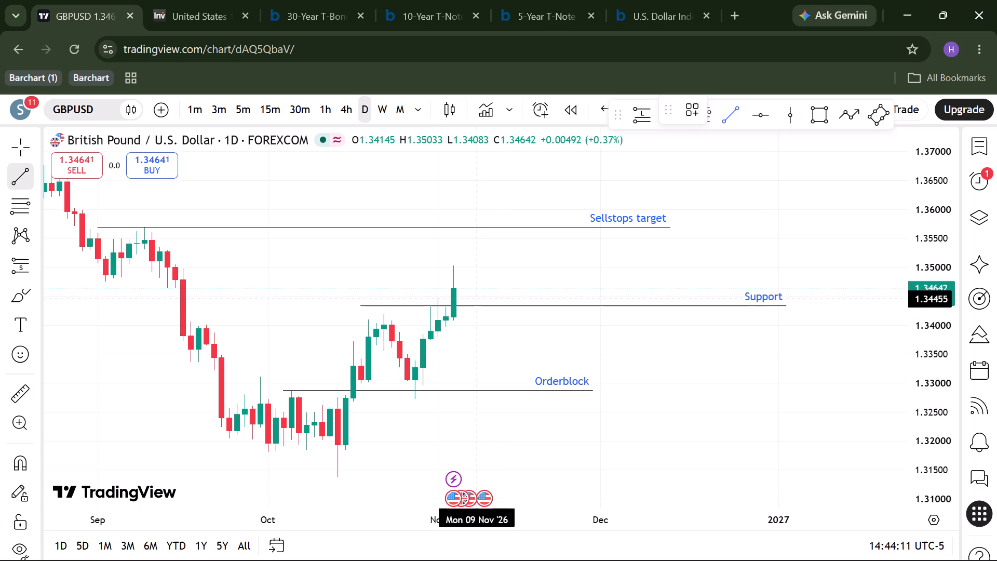
pyautogui.moveTo(479, 297); pyautogui.dragTo(437, 307)
pyautogui.keyDown('shift'); pyautogui.click(437, 307); pyautogui.keyUp('shift')
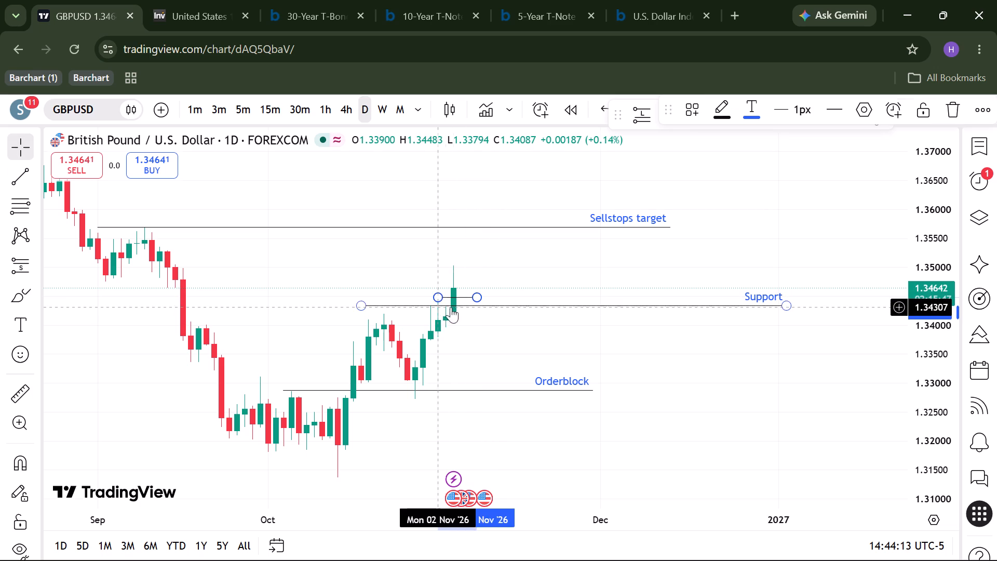
pyautogui.click(515, 285)
pyautogui.scroll(-1, 515, 285)
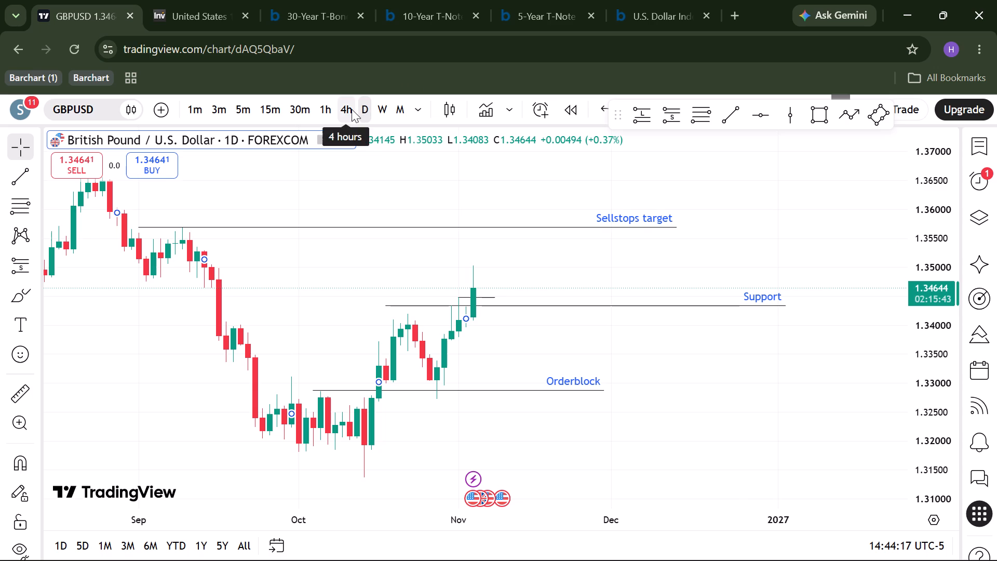
# Bring up the DXY chart, switch it from daily to the 4-hour timeframe, and examine the recent candles around the "buystops" line.
pyautogui.hotkey('alt', 'Tab')
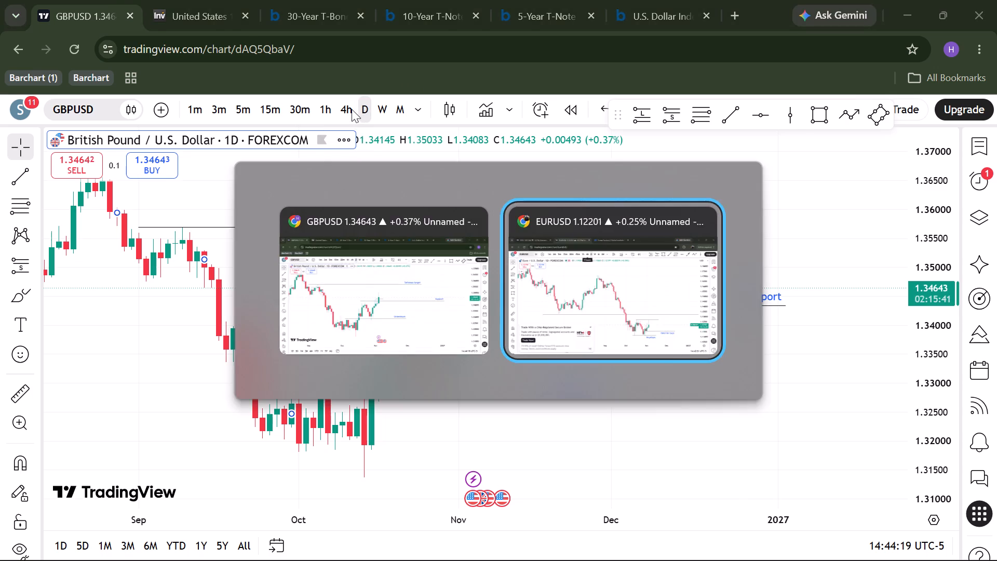
pyautogui.click(146, 0)
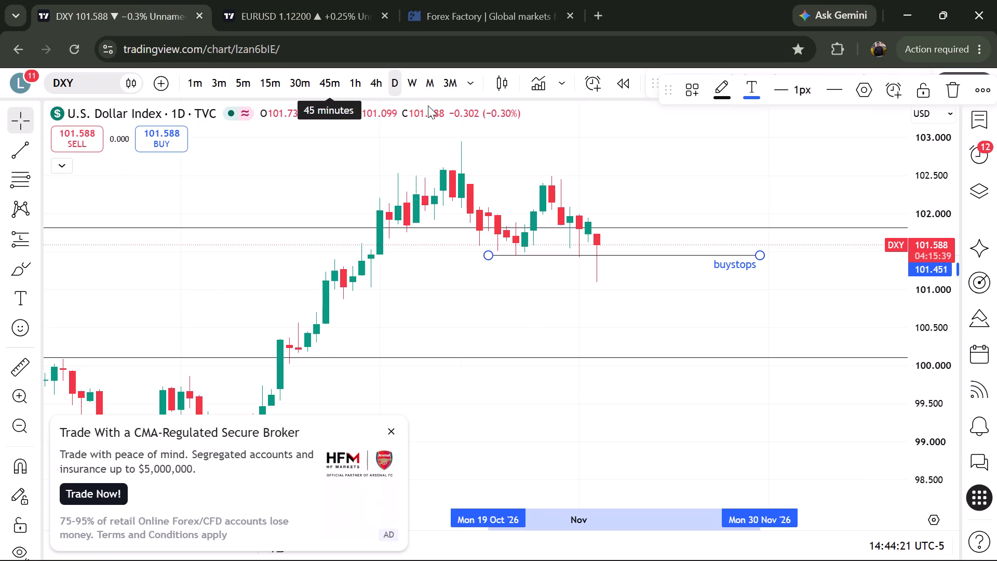
pyautogui.scroll(1, 476, 275)
pyautogui.hscroll(-1, 476, 275)
pyautogui.scroll(-1, 476, 275)
pyautogui.hscroll(-1, 476, 275)
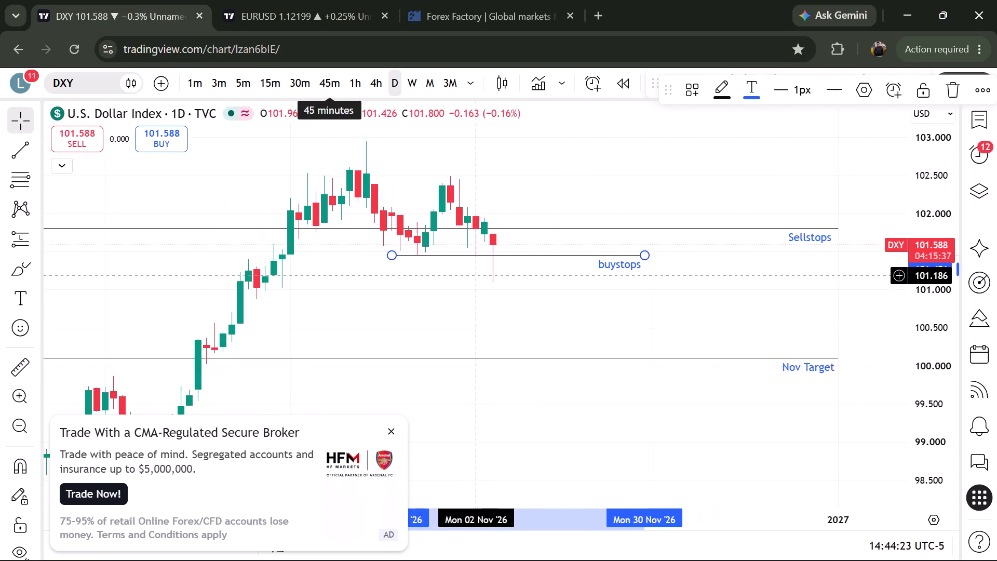
pyautogui.hscroll(-1, 476, 275)
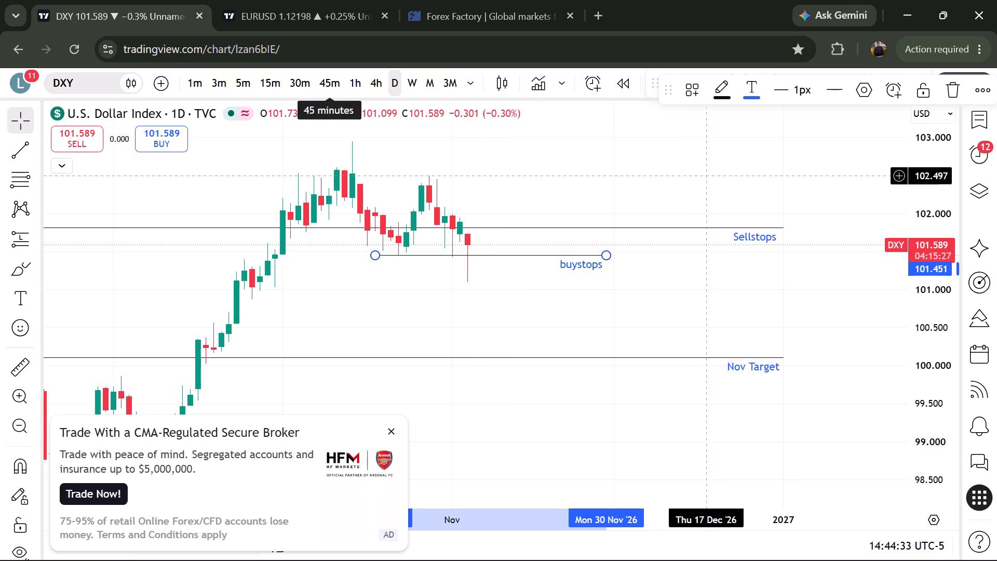
pyautogui.click(691, 159)
pyautogui.click(374, 83)
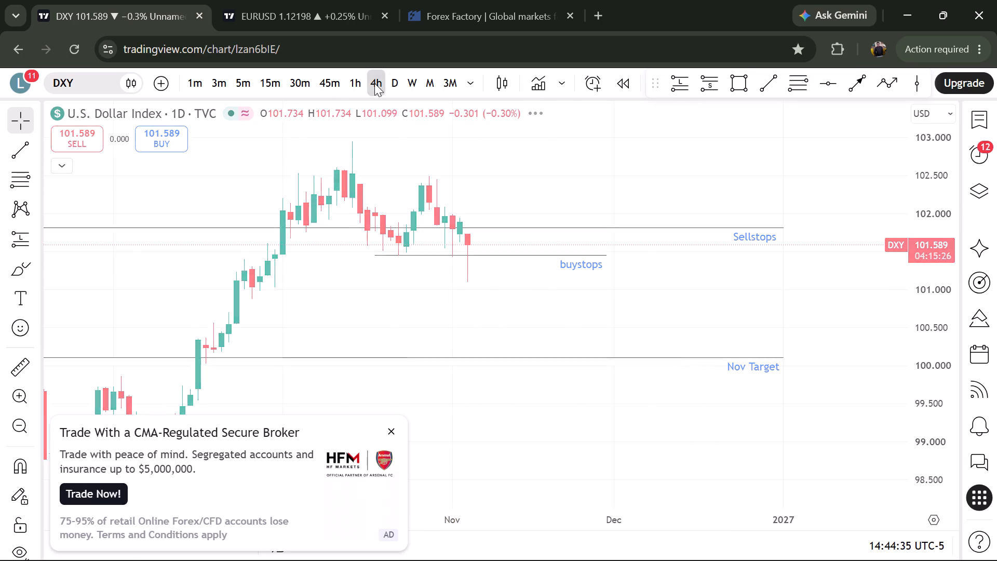
pyautogui.scroll(-2, 490, 279)
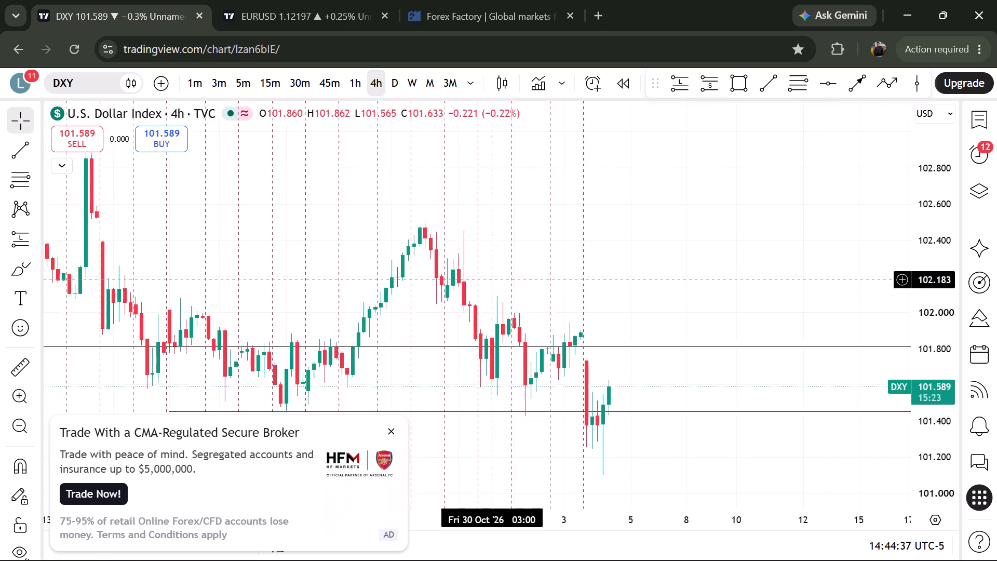
pyautogui.scroll(-3, 490, 279)
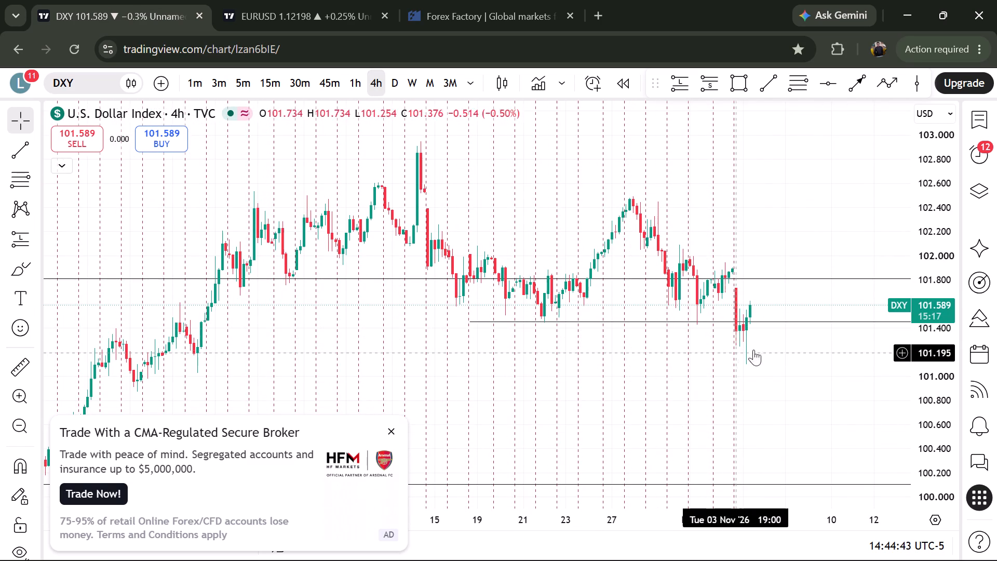
pyautogui.scroll(1, 753, 320)
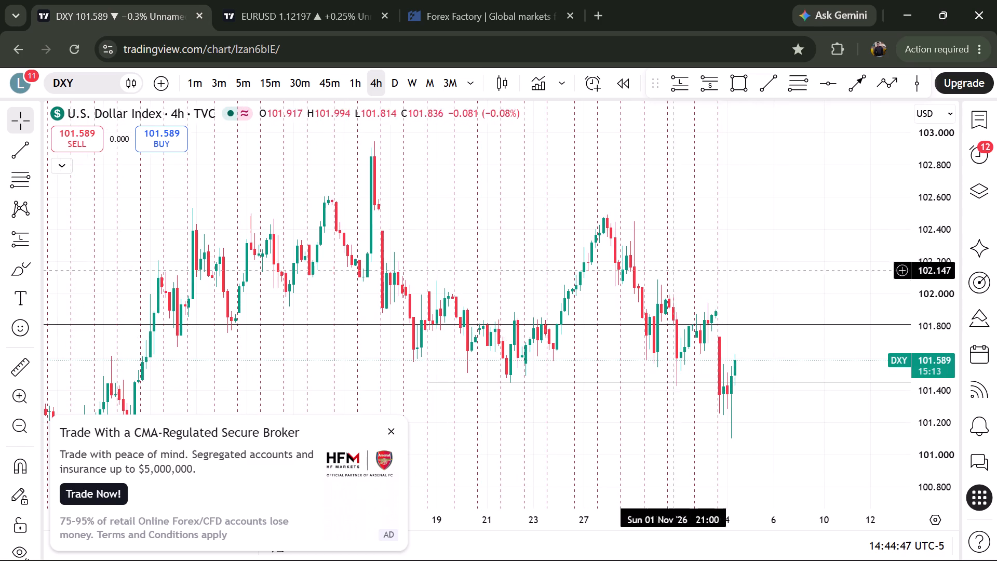
# Open the EURUSD chart and switch it to the 4-hour timeframe.
pyautogui.click(321, 0)
pyautogui.click(375, 86)
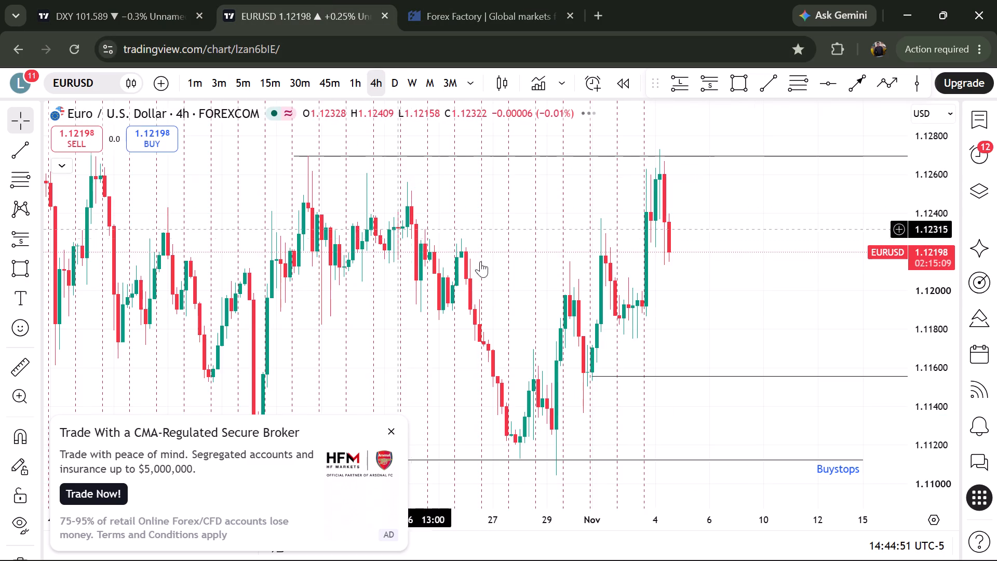
pyautogui.scroll(-1, 576, 275)
pyautogui.scroll(1, 576, 275)
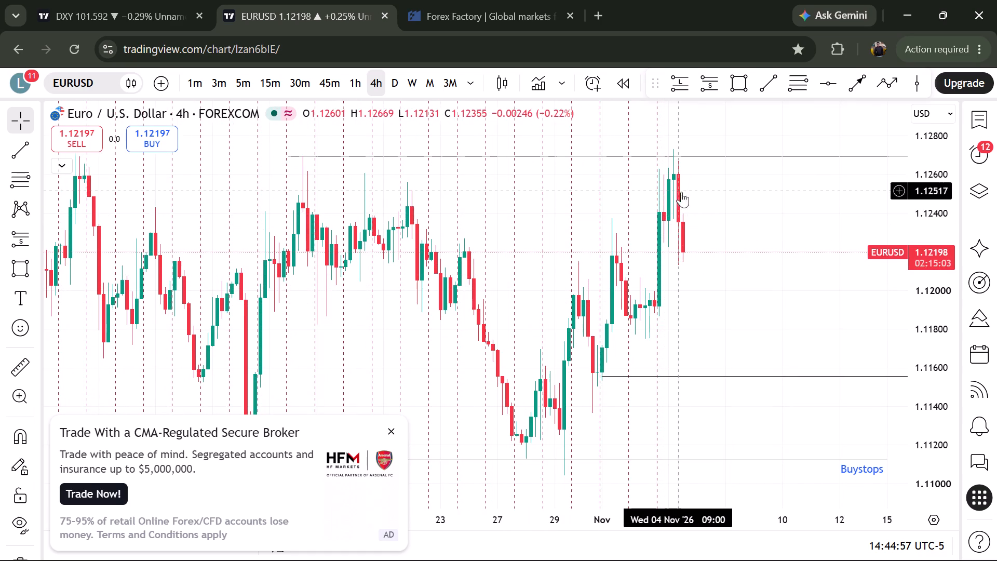
# Draw a horizontal trend line on EURUSD at about 1.1207 from 3 to 6 November 2026 and label it "Support".
pyautogui.click(759, 75)
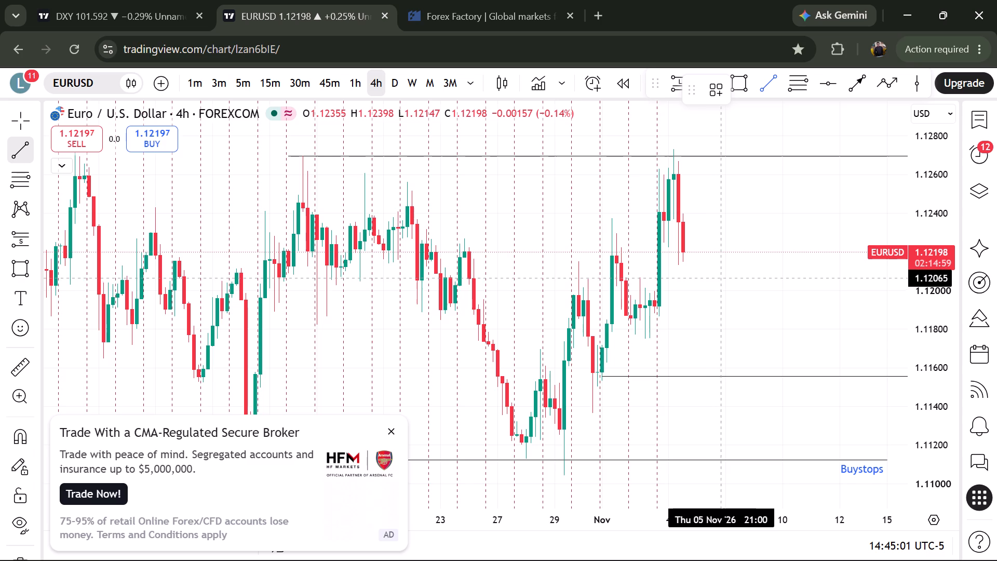
pyautogui.moveTo(722, 278); pyautogui.dragTo(642, 282)
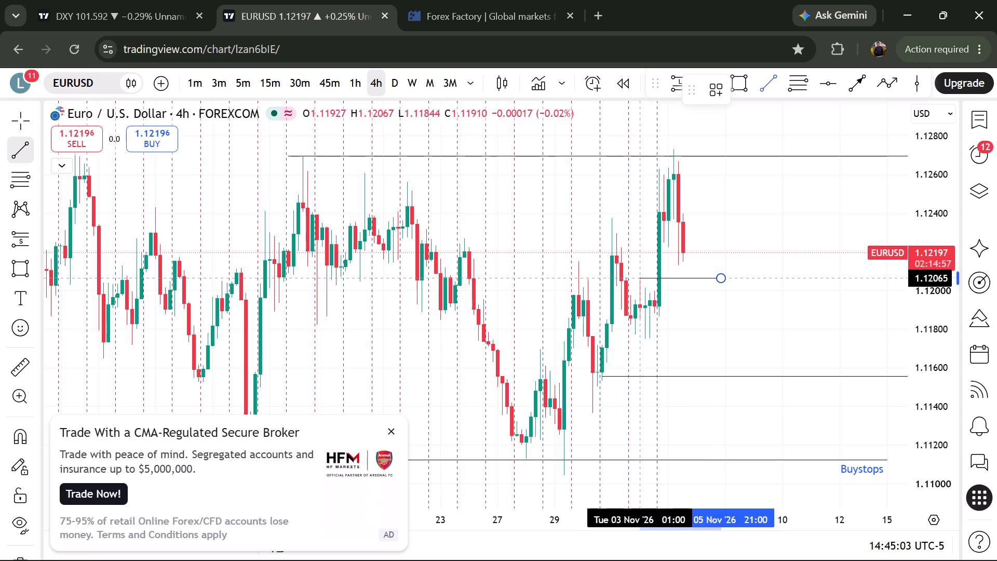
pyautogui.moveTo(642, 282); pyautogui.dragTo(638, 284)
pyautogui.keyDown('shift'); pyautogui.click(638, 284); pyautogui.keyUp('shift')
pyautogui.moveTo(722, 280); pyautogui.dragTo(740, 280)
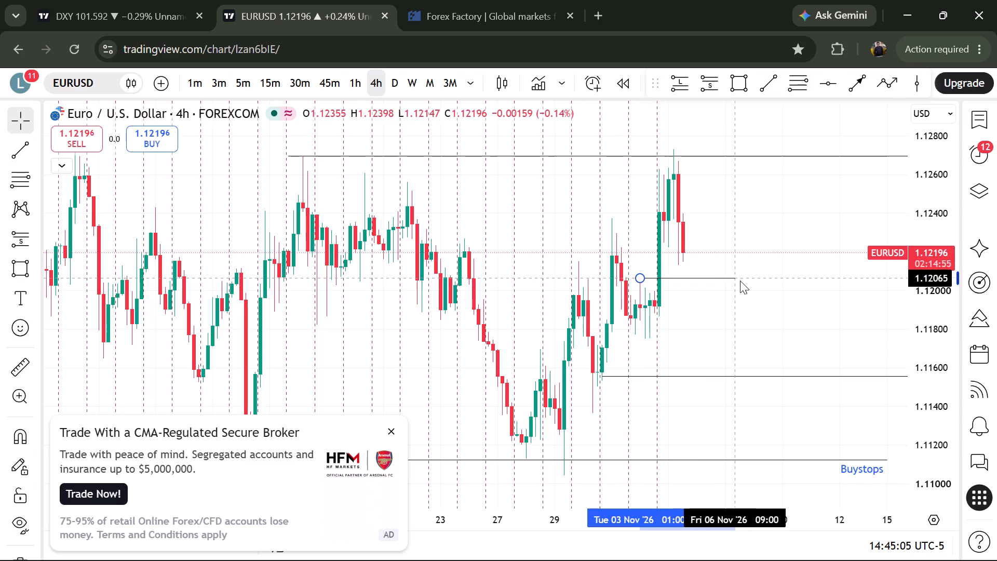
pyautogui.moveTo(740, 280); pyautogui.dragTo(741, 280)
pyautogui.keyDown('shift'); pyautogui.click(742, 280); pyautogui.keyUp('shift')
pyautogui.click(707, 285)
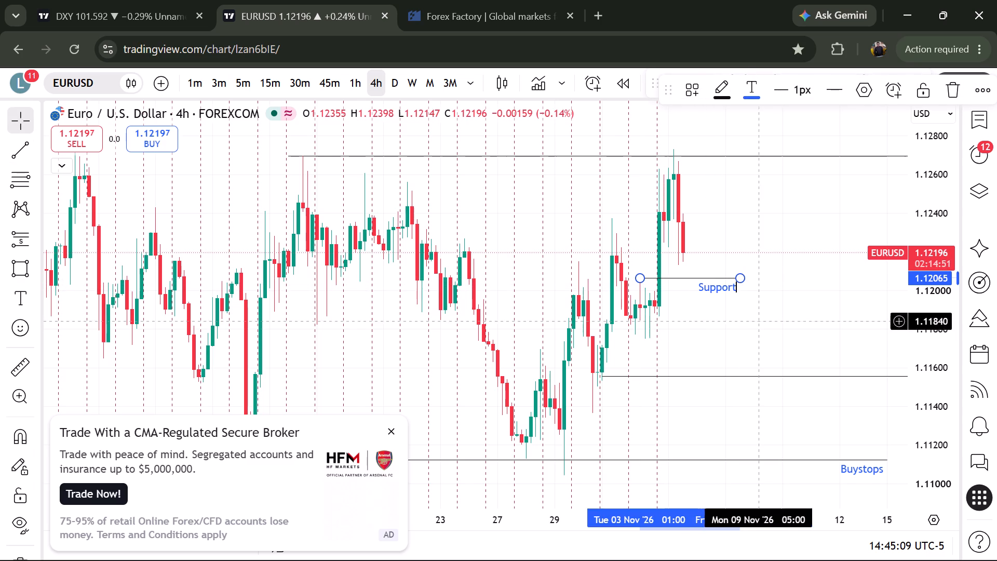
pyautogui.click(771, 295)
# Draw a horizontal trend line below "Support" at about 1.1187 from 3 to 6 November 2026 and label it "Hold for buys".
pyautogui.click(772, 86)
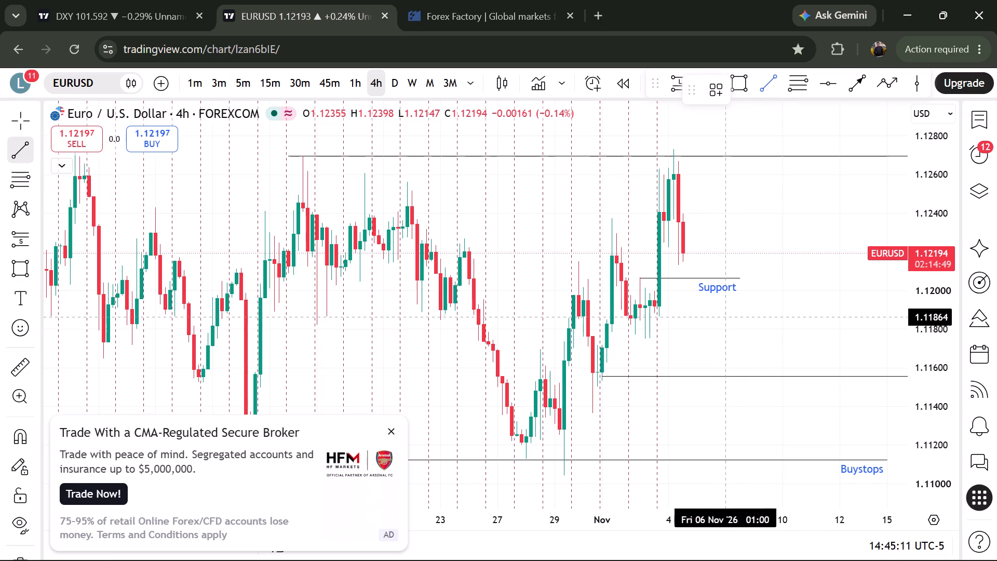
pyautogui.moveTo(733, 315); pyautogui.dragTo(668, 323)
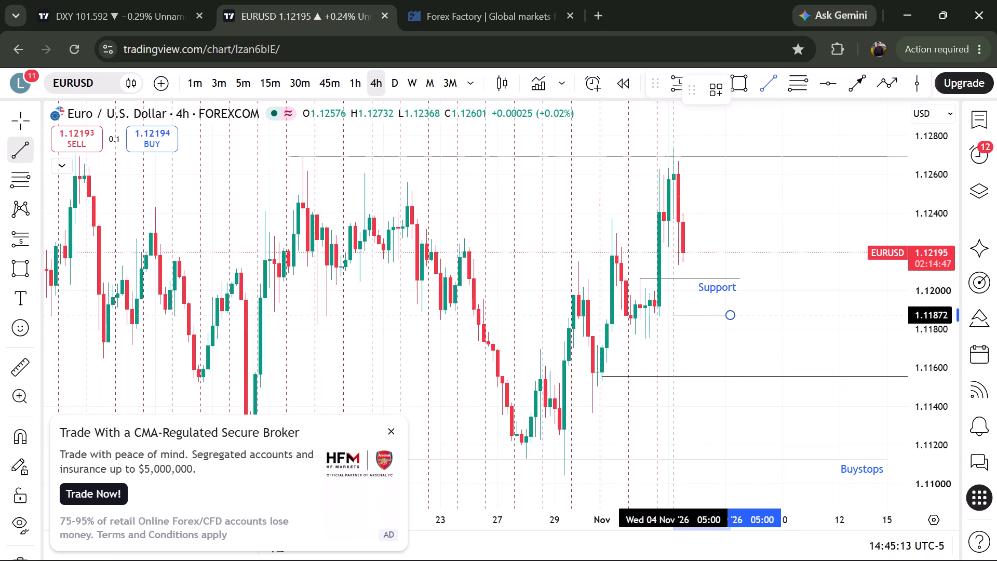
pyautogui.moveTo(668, 323); pyautogui.dragTo(659, 327)
pyautogui.keyDown('shift'); pyautogui.click(659, 327); pyautogui.keyUp('shift')
pyautogui.click(711, 317)
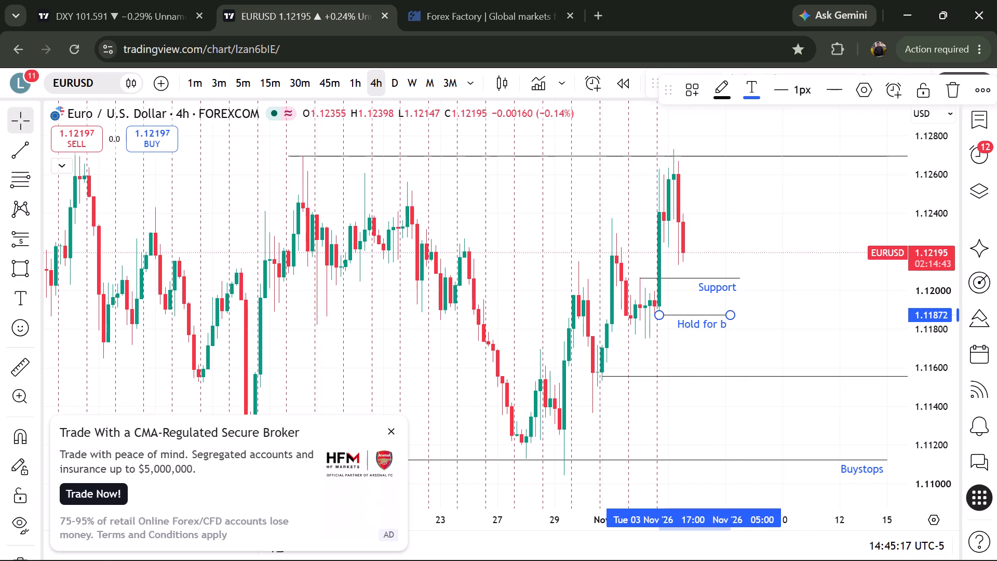
pyautogui.click(772, 240)
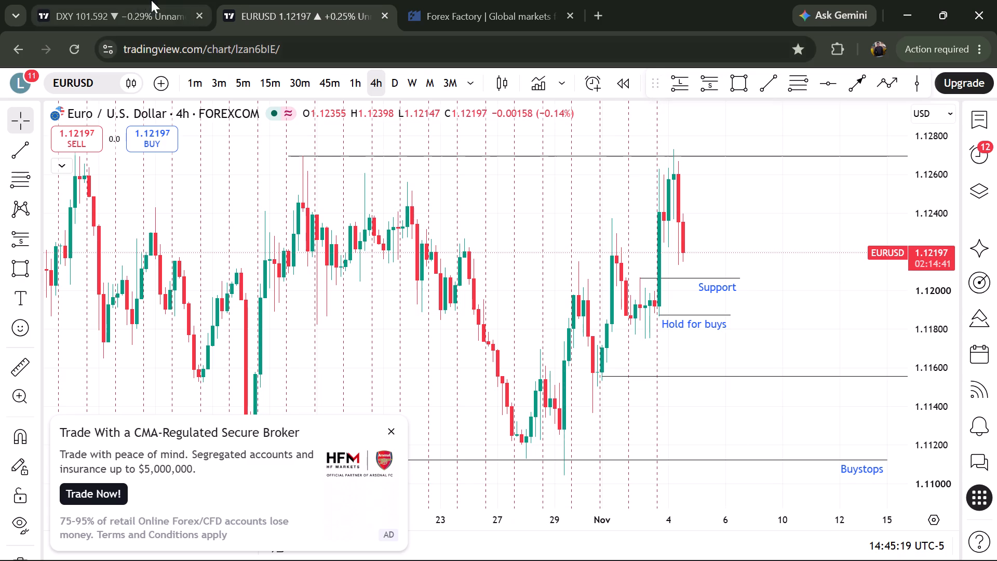
# On the 4-hour DXY chart, draw a horizontal trend line at about 101.695 from 2 to 9 November 2026 and label it "Orderblock".
pyautogui.click(137, 0)
pyautogui.scroll(2, 632, 364)
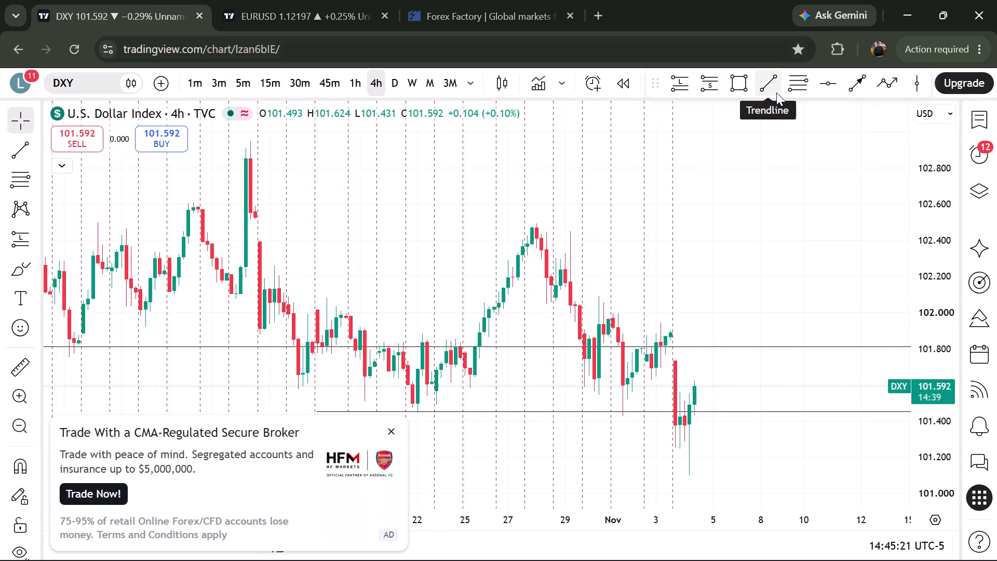
pyautogui.click(769, 92)
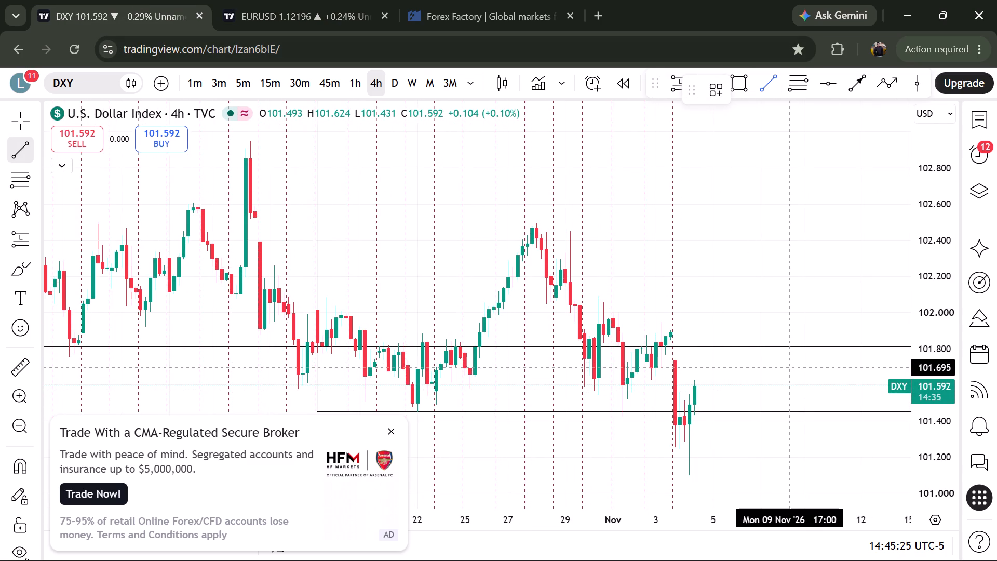
pyautogui.moveTo(788, 367); pyautogui.dragTo(646, 381)
pyautogui.keyDown('shift'); pyautogui.moveTo(646, 381); pyautogui.dragTo(654, 381); pyautogui.keyUp('shift')
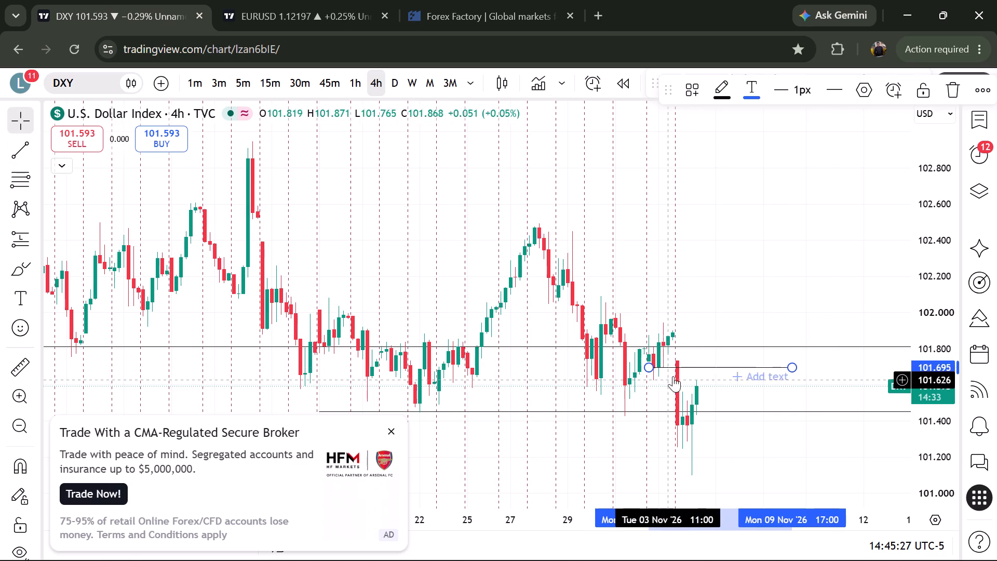
pyautogui.click(759, 370)
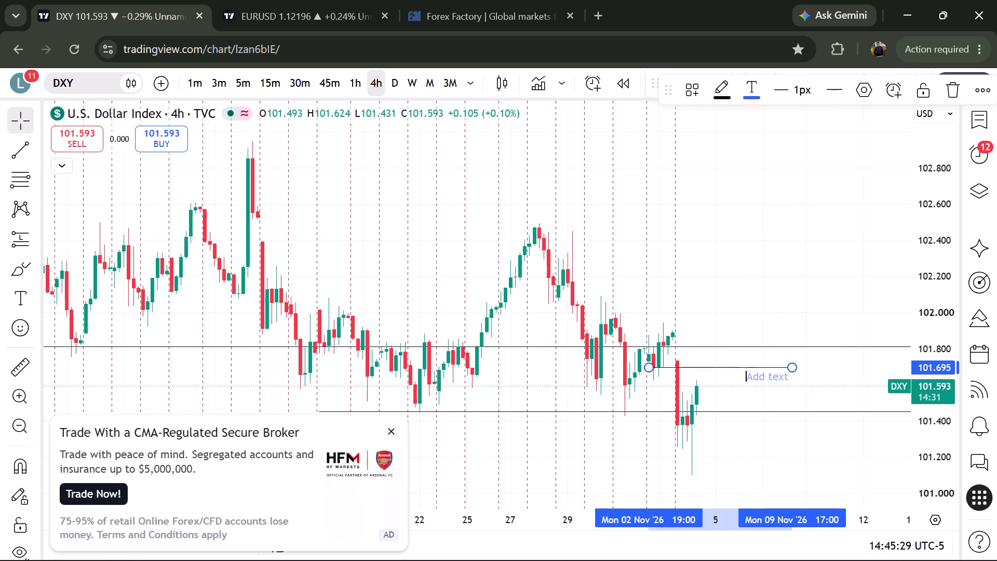
pyautogui.write('rbde')
pyautogui.press('BackSpace')
pyautogui.press('BackSpace')
pyautogui.press('BackSpace')
pyautogui.write('derv')
pyautogui.press('BackSpace')
pyautogui.write('block')
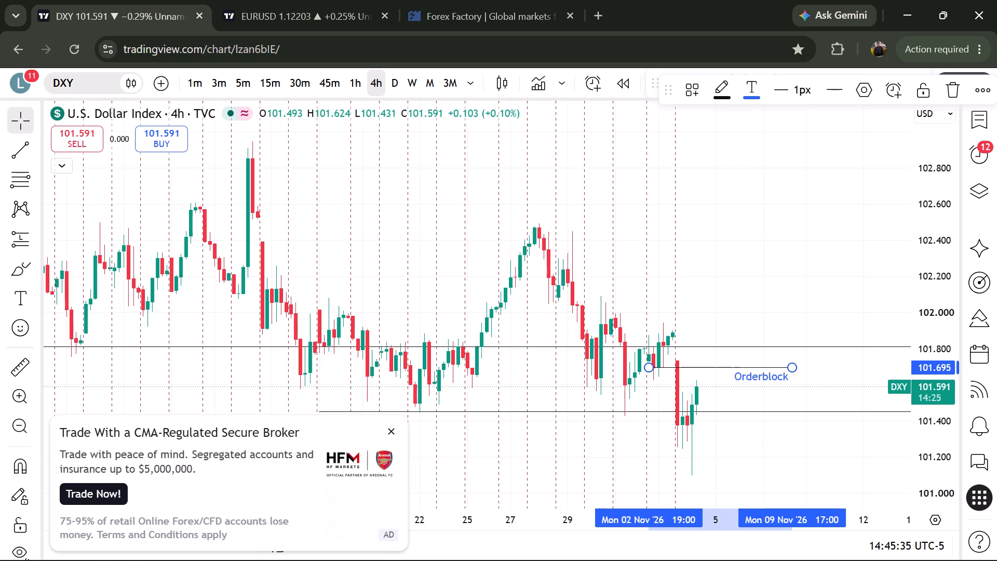
# Shorten the DXY "Orderblock" line so it ends at about 6 November 2026.
pyautogui.moveTo(793, 367); pyautogui.dragTo(733, 358)
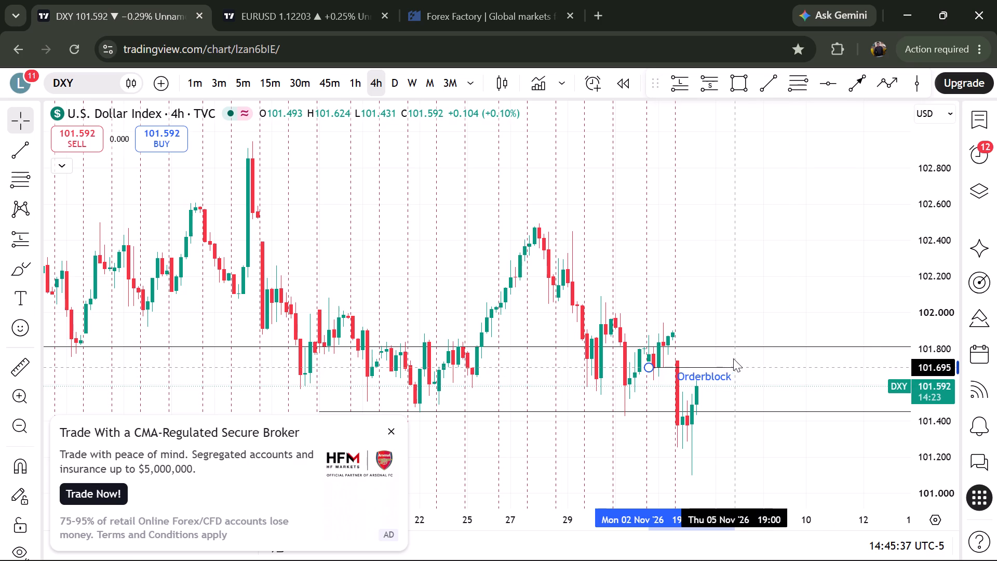
pyautogui.moveTo(733, 358); pyautogui.dragTo(753, 360)
pyautogui.keyDown('shift'); pyautogui.click(753, 360); pyautogui.keyUp('shift')
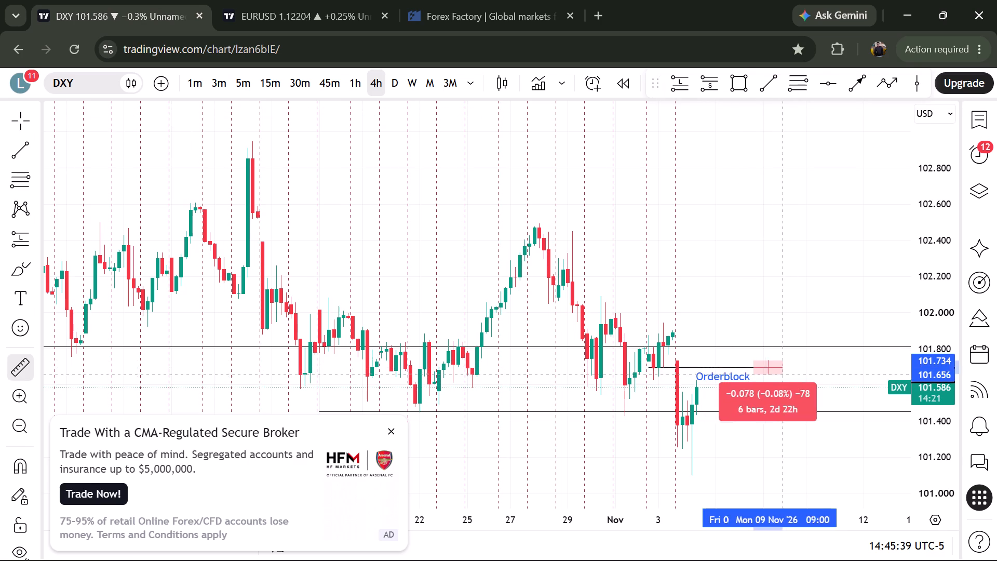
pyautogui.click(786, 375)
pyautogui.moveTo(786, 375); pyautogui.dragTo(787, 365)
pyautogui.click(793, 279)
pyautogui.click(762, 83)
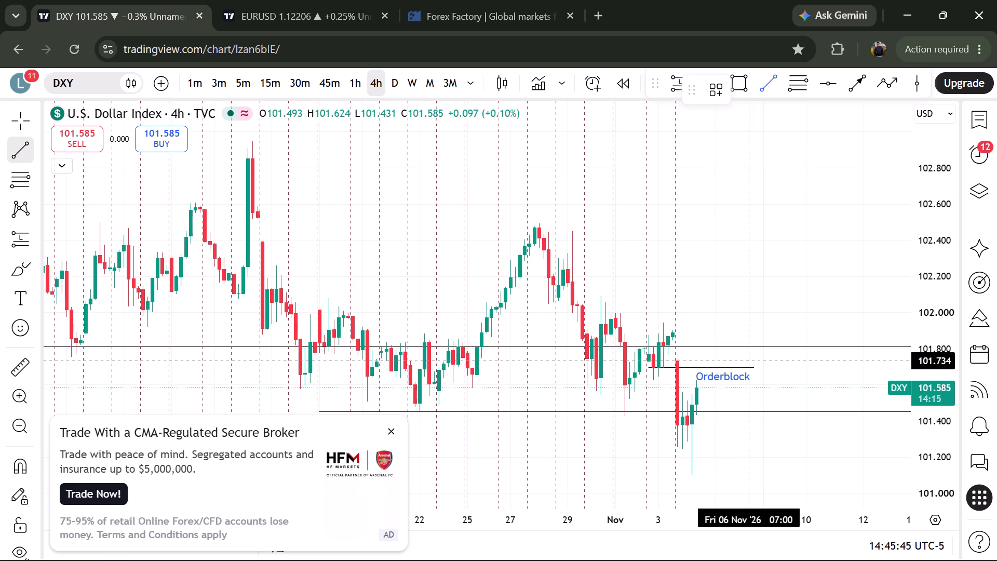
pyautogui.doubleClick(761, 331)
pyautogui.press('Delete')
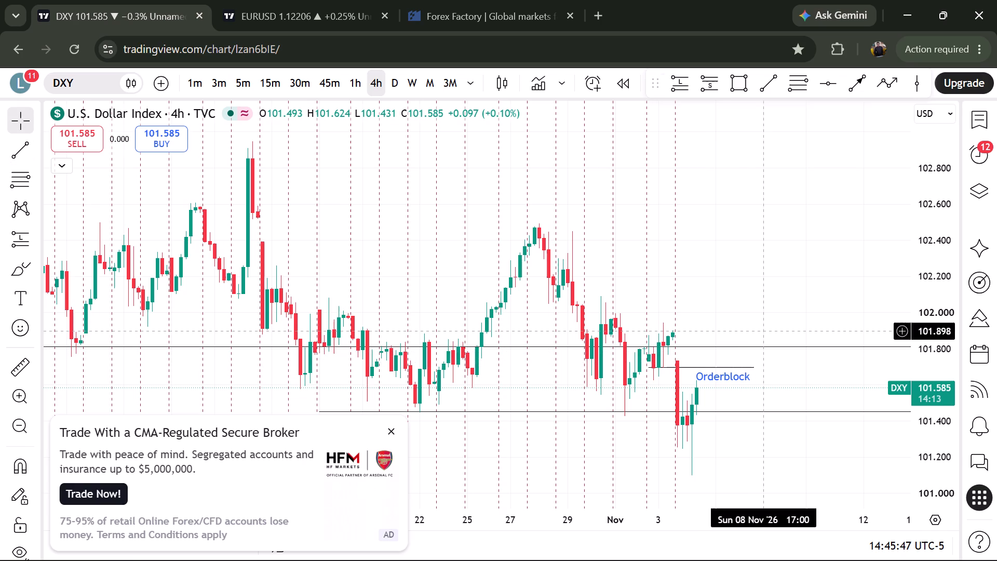
# Bring up the GBPUSD chart on the 4-hour timeframe and examine the recent candles around the two support lines.
pyautogui.hotkey('alt', 'Tab')
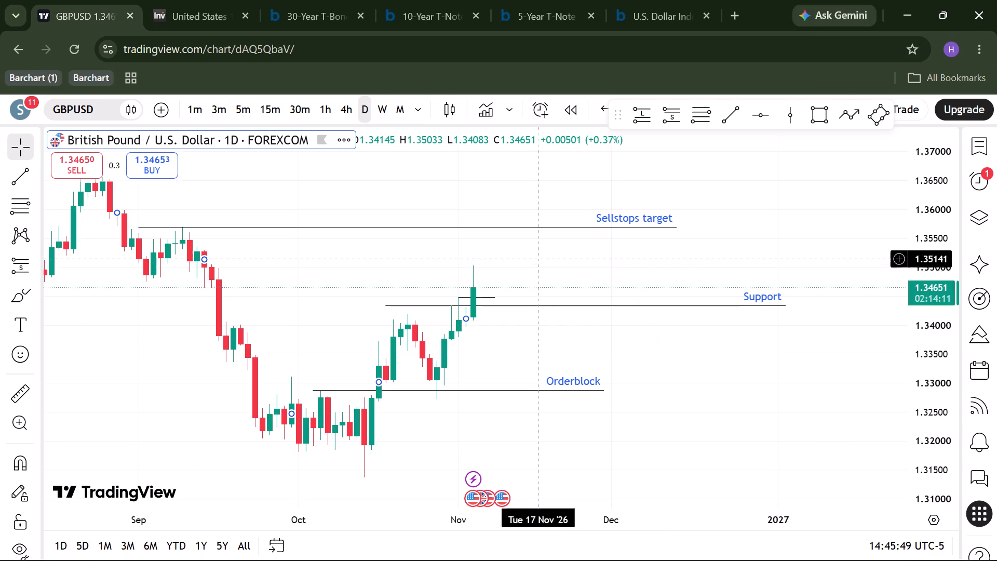
pyautogui.click(347, 111)
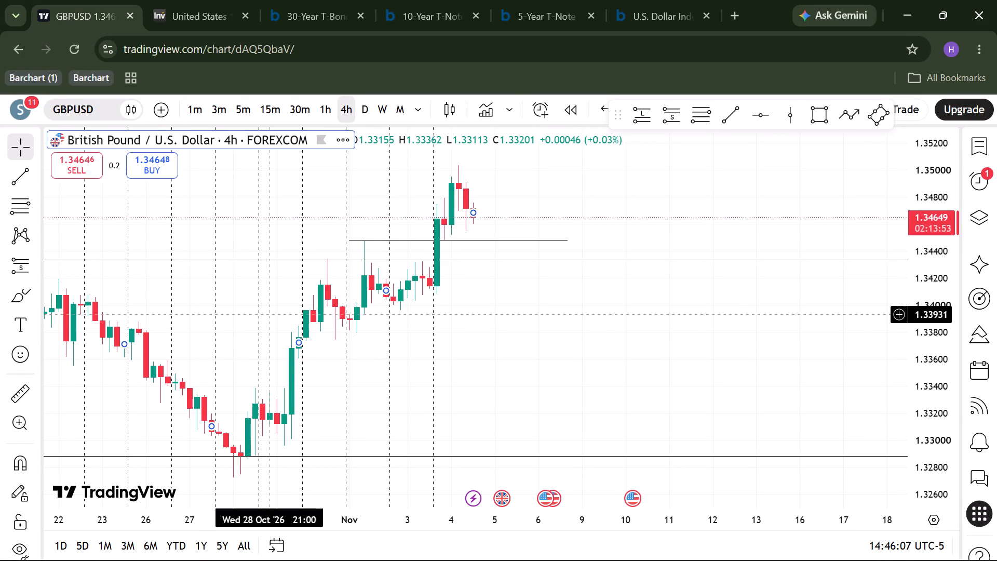
pyautogui.scroll(-1, 385, 389)
pyautogui.hscroll(-1, 385, 389)
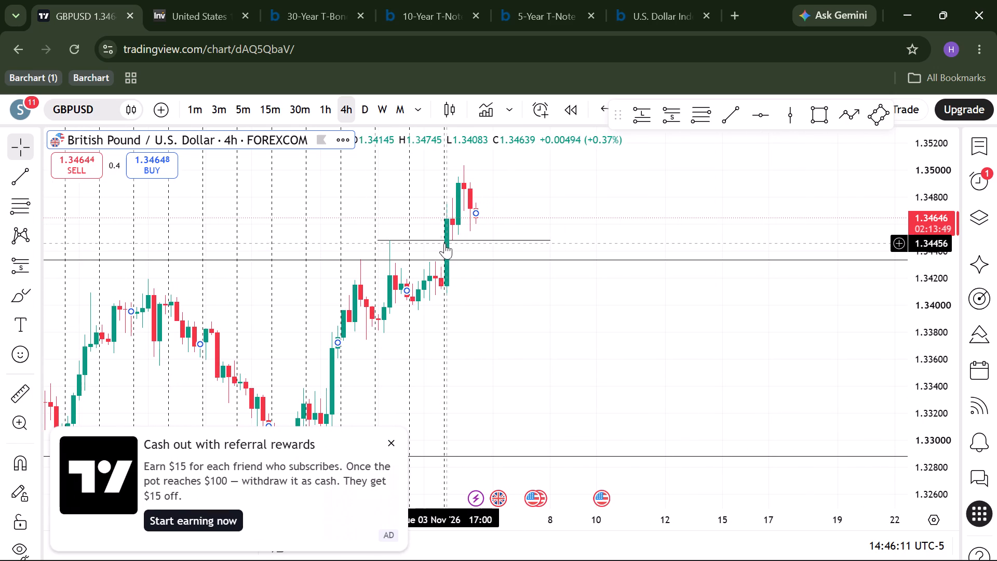
pyautogui.click(497, 258)
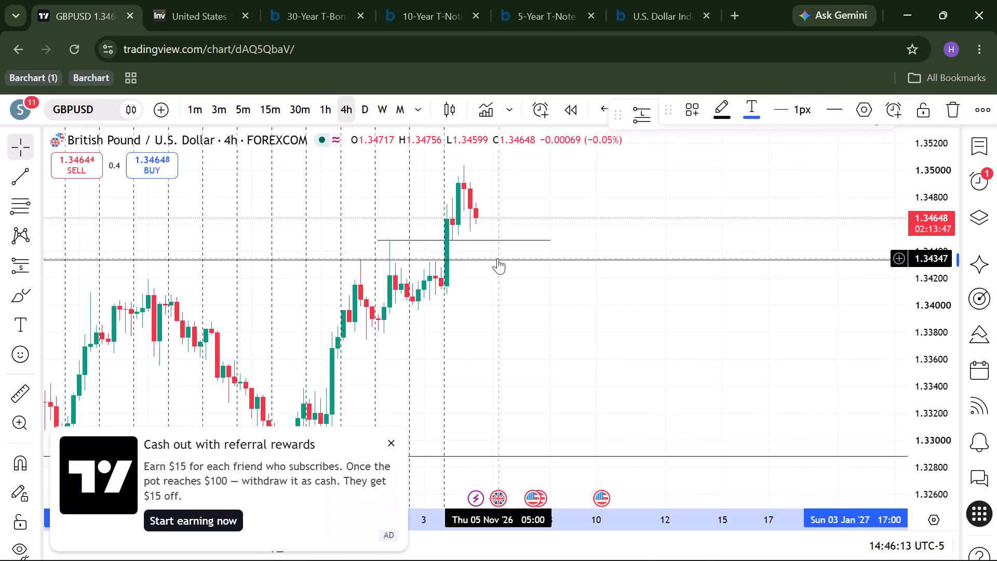
pyautogui.scroll(2, 493, 277)
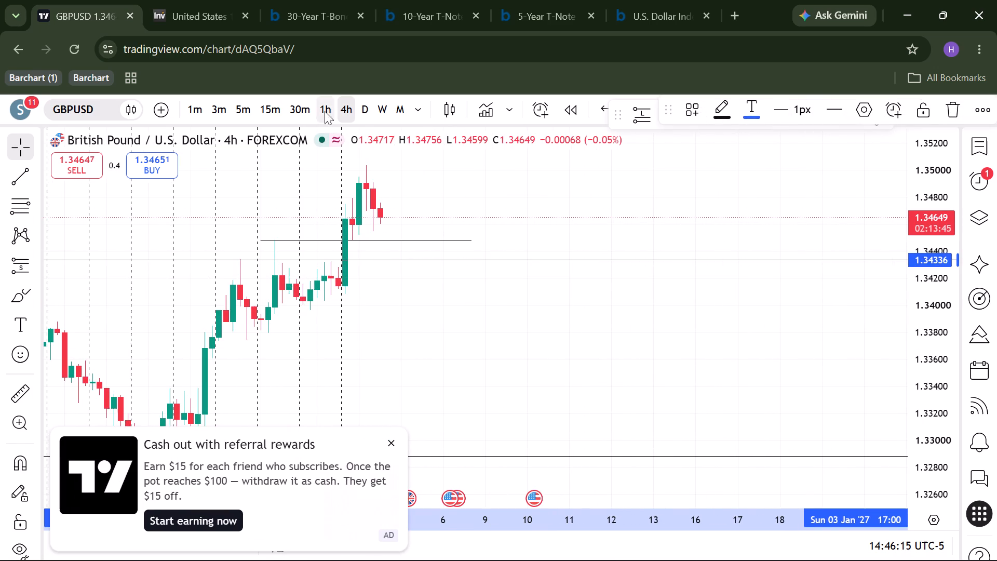
pyautogui.scroll(-2, 494, 235)
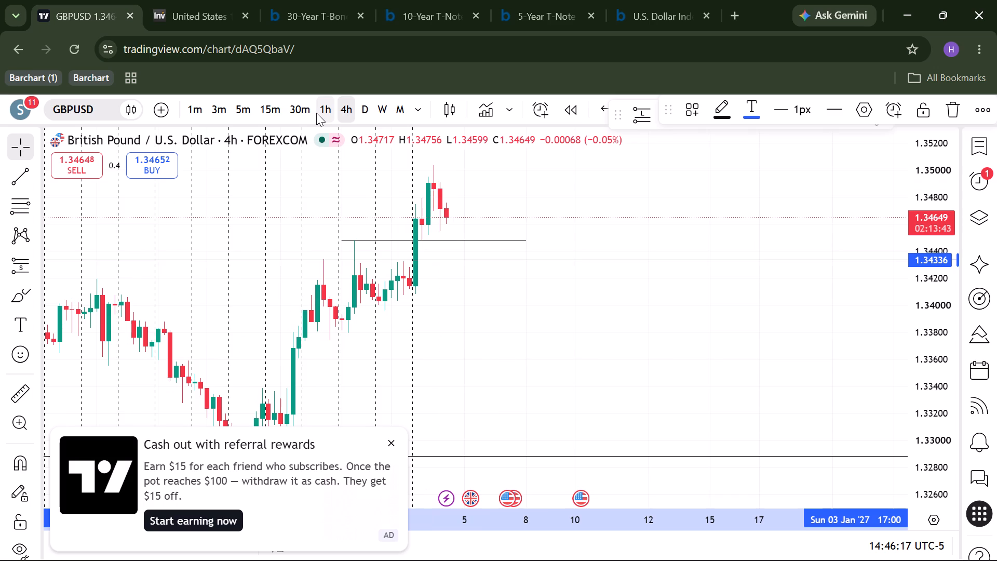
# Switch the GBPUSD chart to the 1-hour timeframe and return to the DXY chart.
pyautogui.click(316, 113)
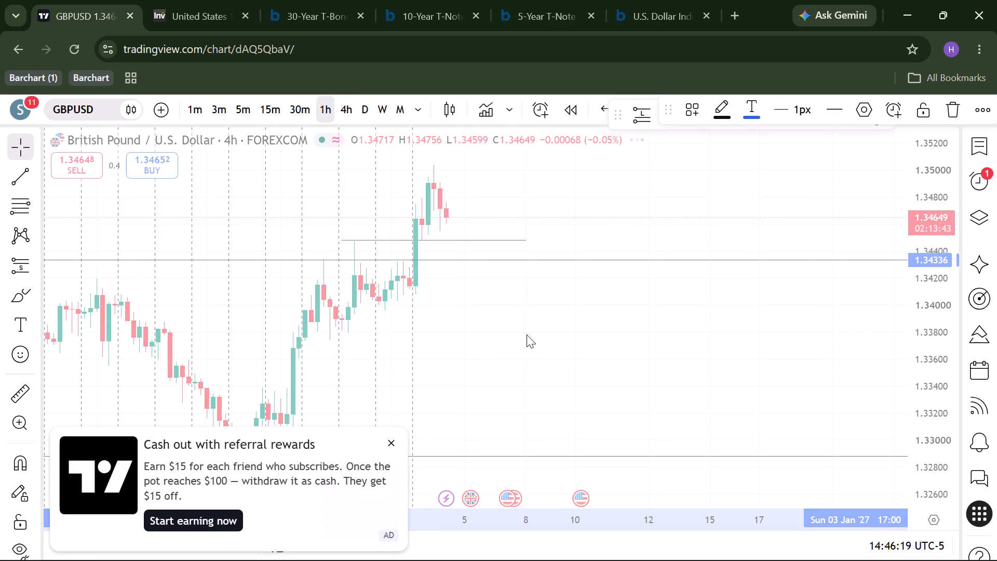
pyautogui.hotkey('alt', 'Tab')
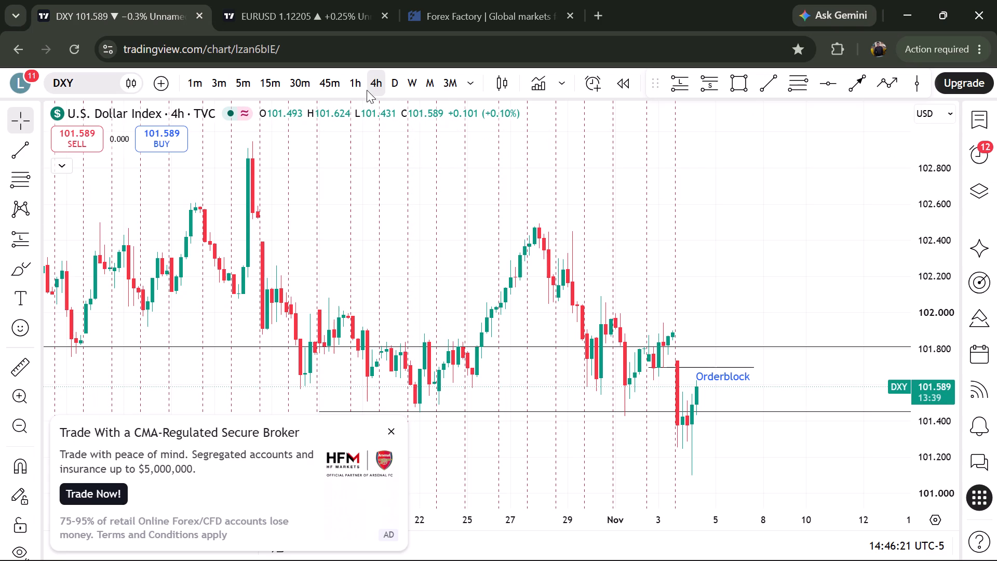
# Set the DXY chart and the EURUSD chart to the 1-hour timeframe.
pyautogui.click(367, 90)
pyautogui.click(357, 87)
pyautogui.click(313, 11)
pyautogui.click(358, 80)
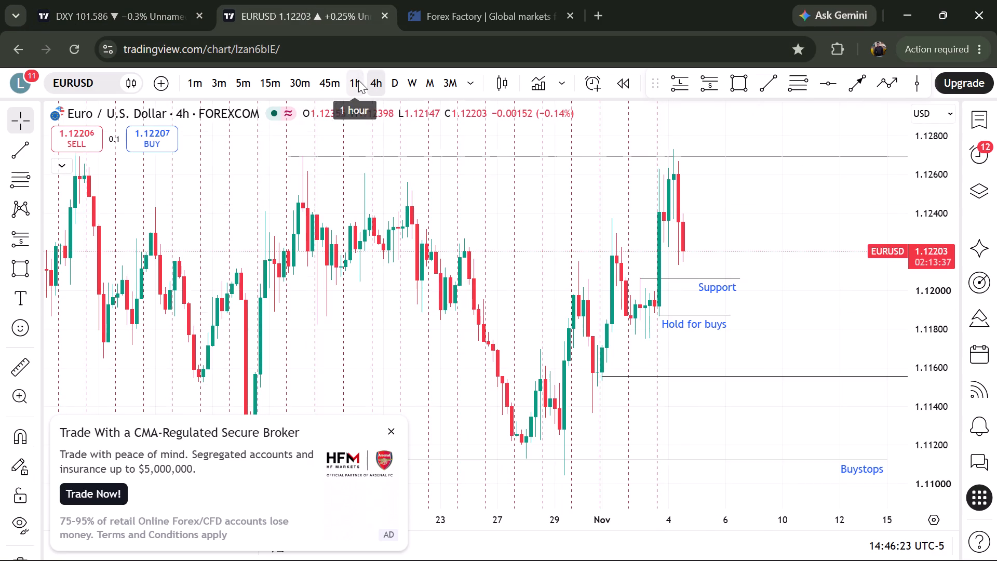
# On the 1-hour EURUSD chart, draw a horizontal trend line at about 1.12398 from 4 November 13:00 to 5 November 09:00.
pyautogui.hscroll(-1, 408, 235)
pyautogui.scroll(-1, 408, 235)
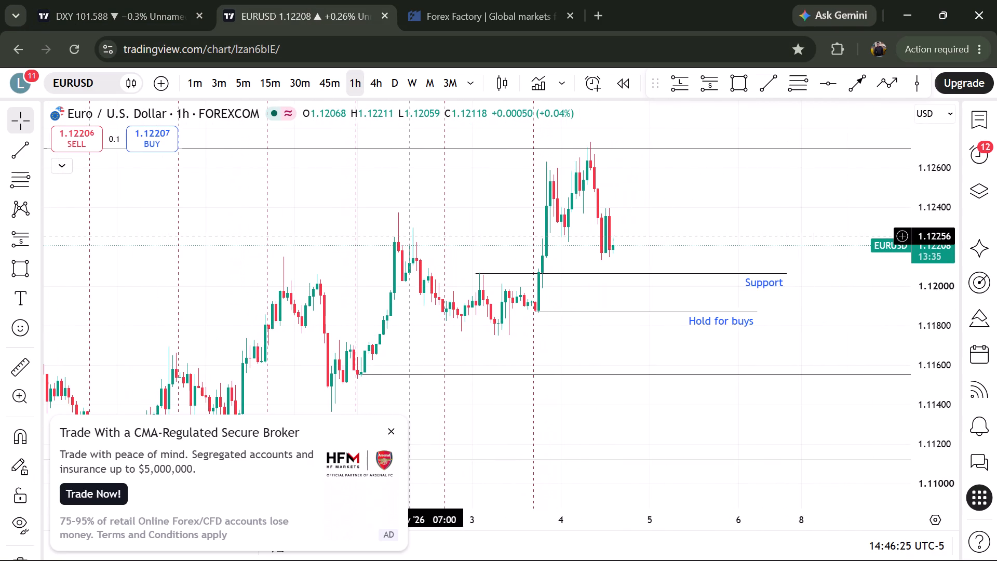
pyautogui.scroll(1, 629, 304)
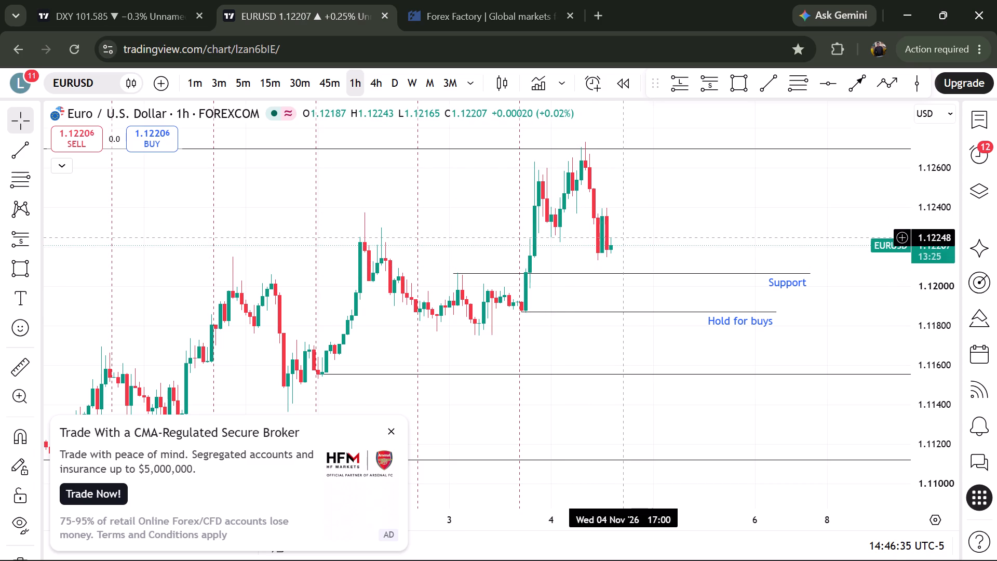
pyautogui.scroll(2, 636, 283)
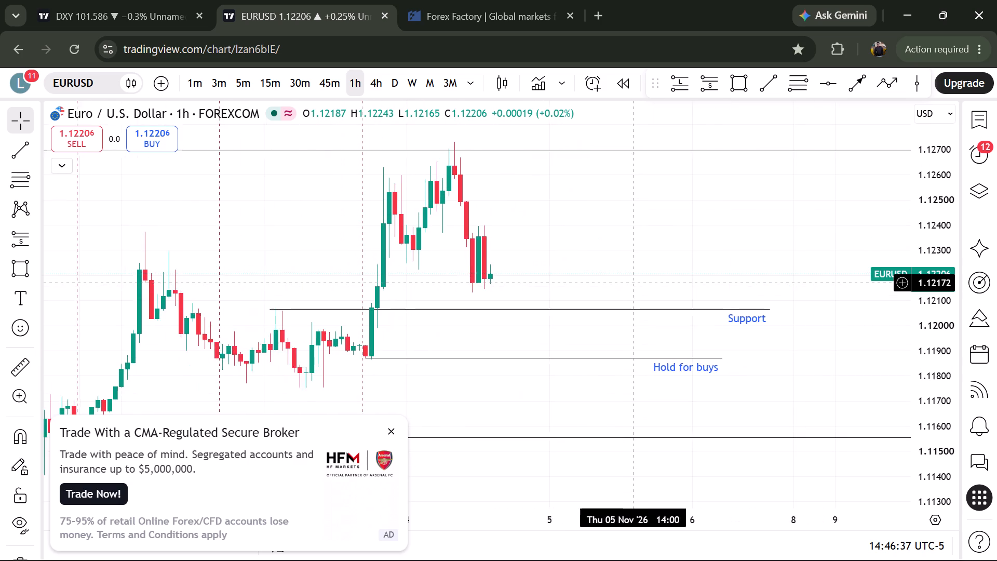
pyautogui.scroll(1, 636, 283)
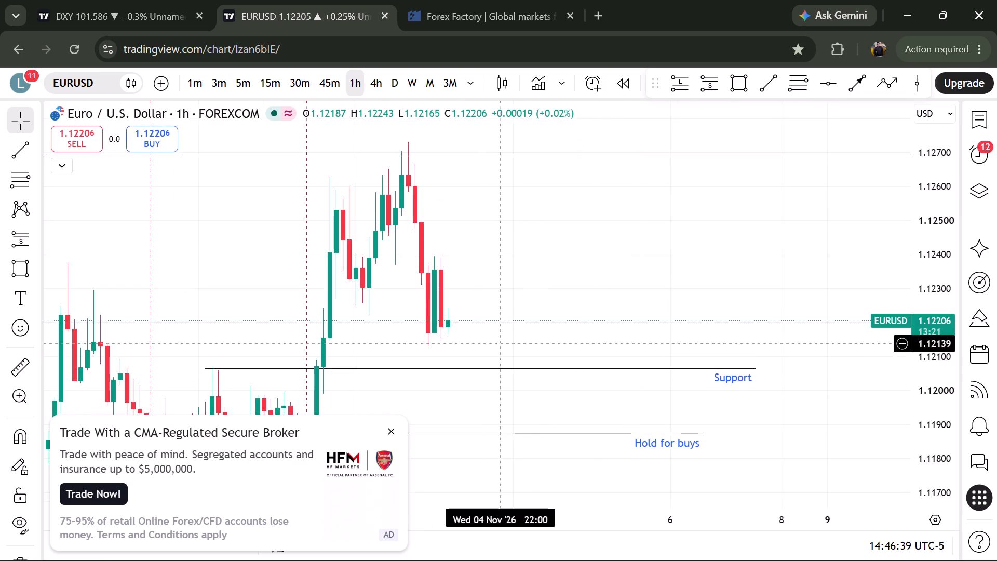
pyautogui.click(766, 95)
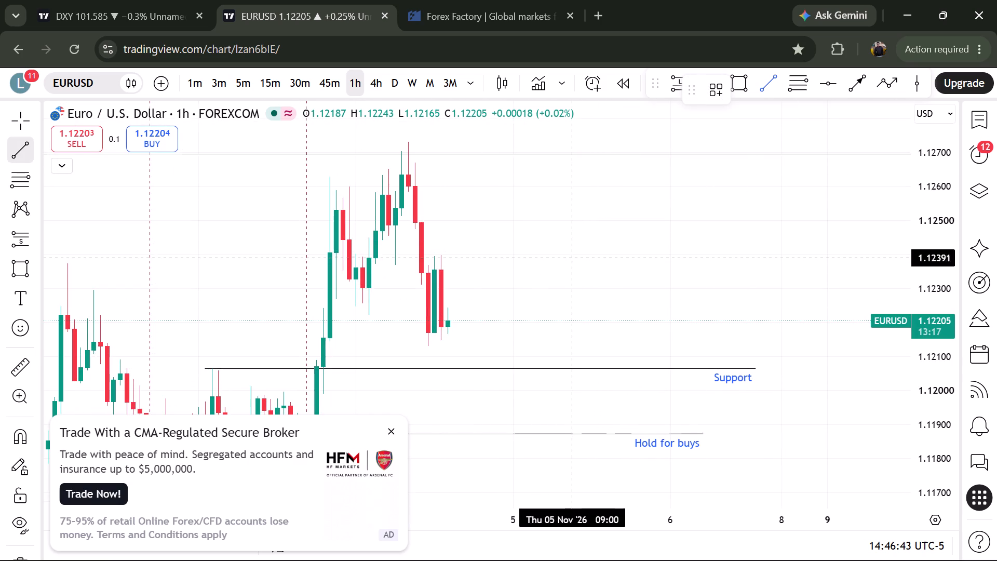
pyautogui.moveTo(570, 255); pyautogui.dragTo(440, 269)
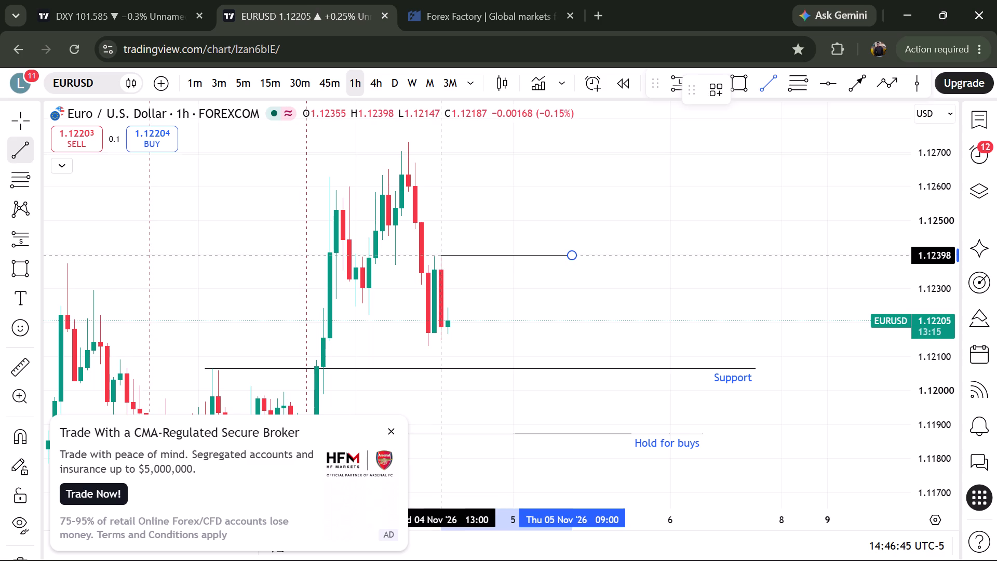
pyautogui.keyDown('shift'); pyautogui.click(440, 269); pyautogui.keyUp('shift')
pyautogui.click(526, 320)
pyautogui.scroll(-1, 526, 320)
pyautogui.scroll(1, 526, 320)
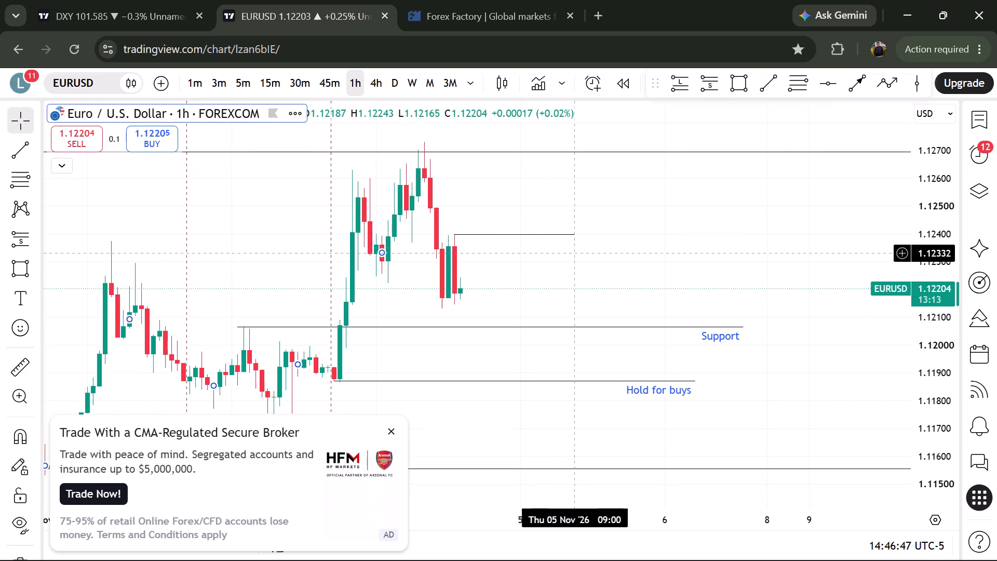
# Shorten the new EURUSD line at 1.12398 so it ends at about 5 November 04:00.
pyautogui.moveTo(573, 234); pyautogui.dragTo(547, 231)
pyautogui.keyDown('shift'); pyautogui.click(547, 231); pyautogui.keyUp('shift')
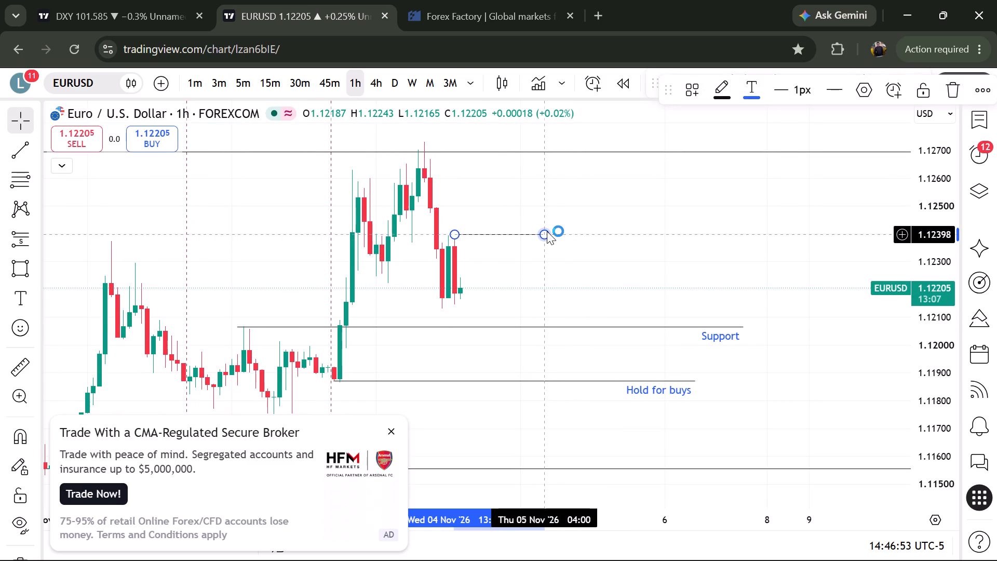
pyautogui.scroll(1, 547, 231)
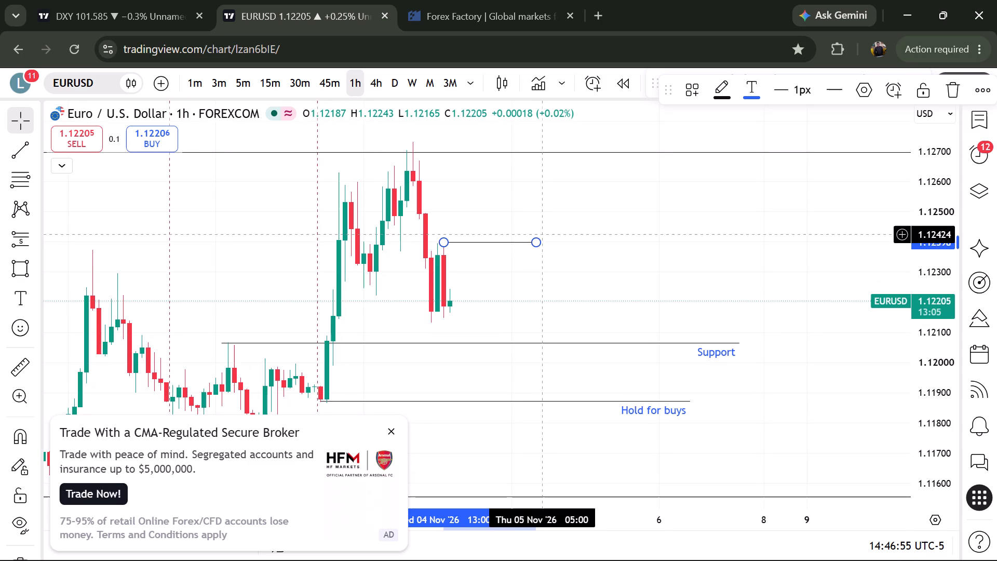
pyautogui.scroll(3, 547, 231)
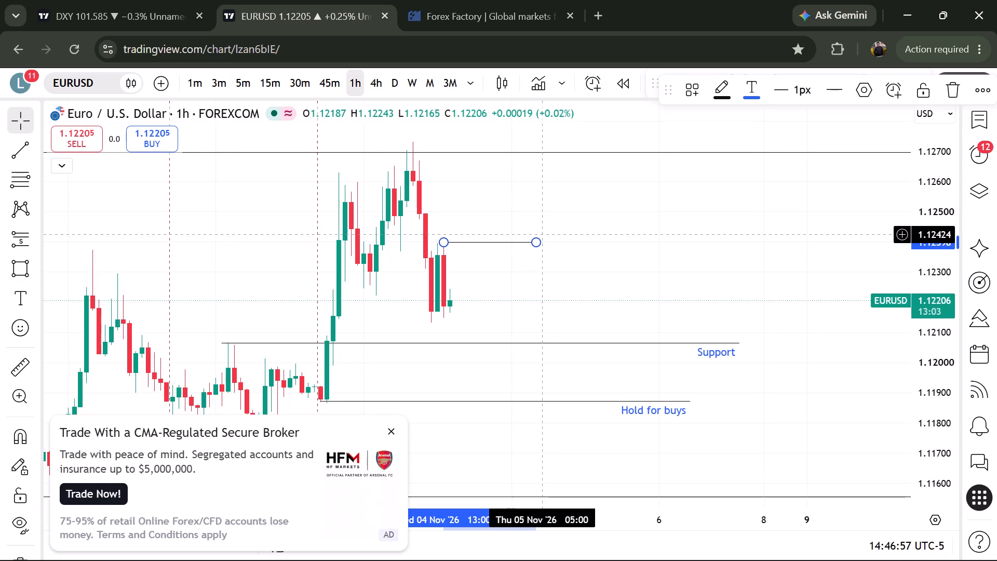
pyautogui.scroll(1, 547, 231)
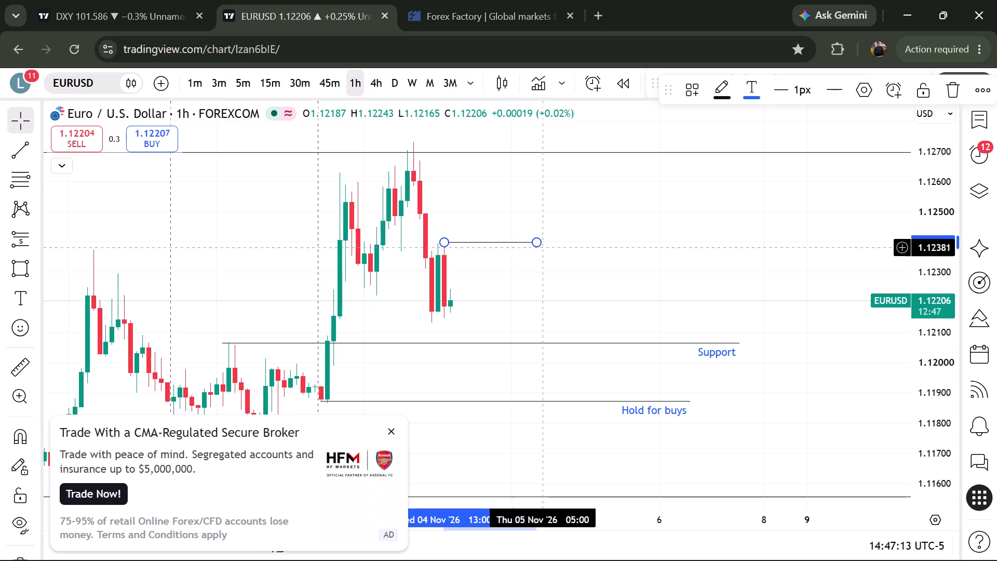
pyautogui.click(544, 286)
# On the 1-hour DXY chart, draw a horizontal trend line at about 101.564 from 4 November 01:00 to 5 November 04:00.
pyautogui.click(118, 4)
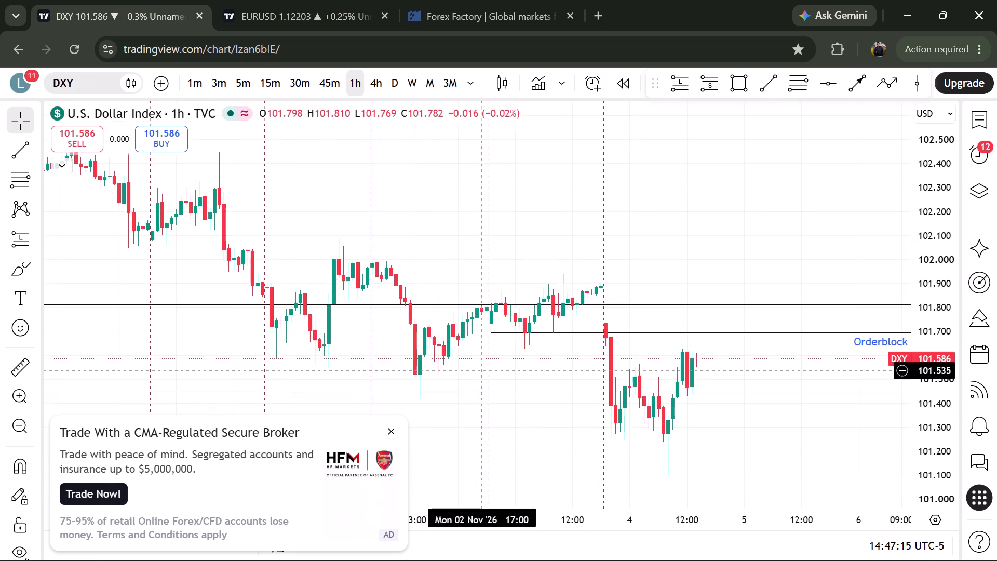
pyautogui.scroll(2, 485, 371)
pyautogui.scroll(1, 463, 245)
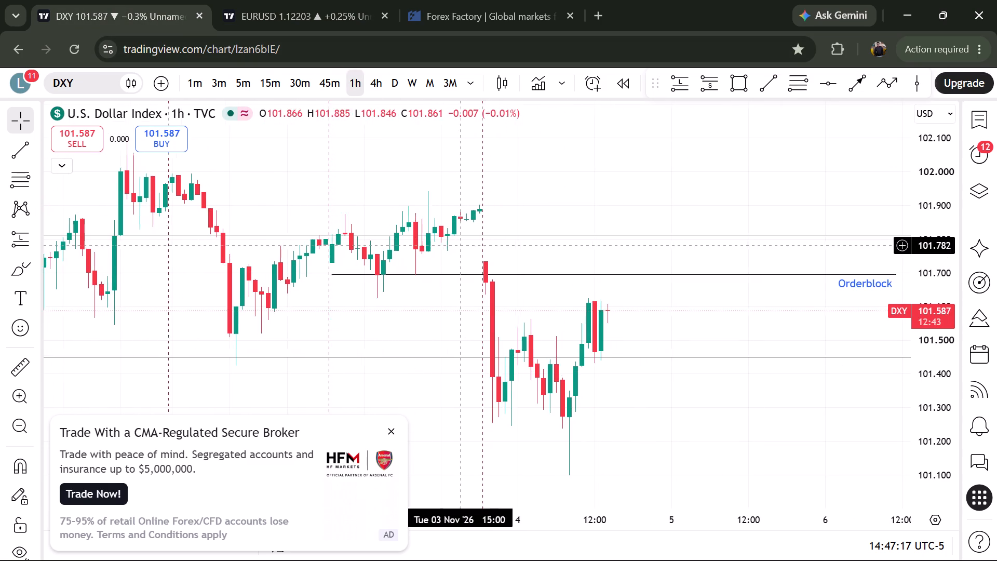
pyautogui.scroll(1, 463, 245)
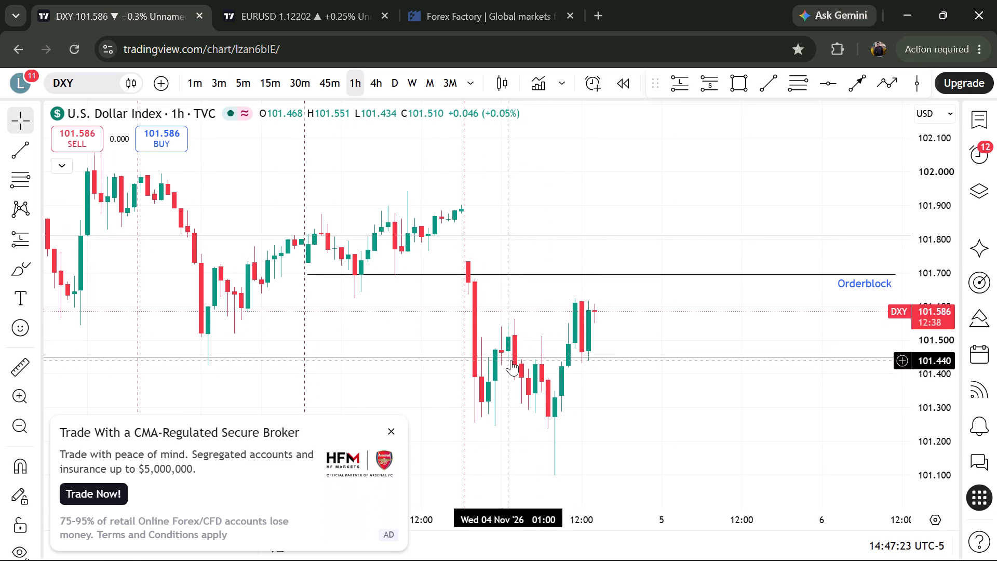
pyautogui.click(771, 89)
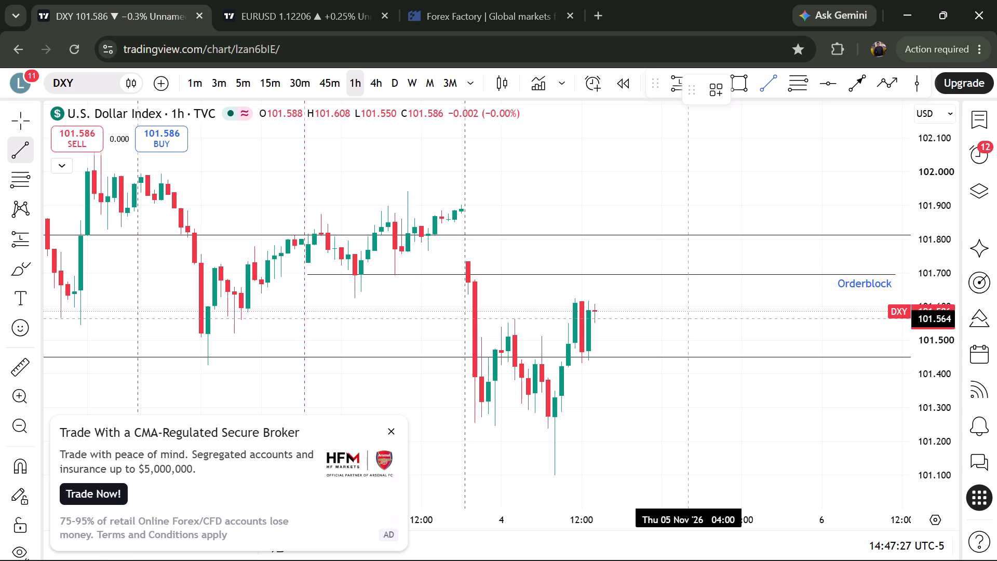
pyautogui.moveTo(691, 318); pyautogui.dragTo(509, 350)
pyautogui.keyDown('shift'); pyautogui.click(509, 350); pyautogui.keyUp('shift')
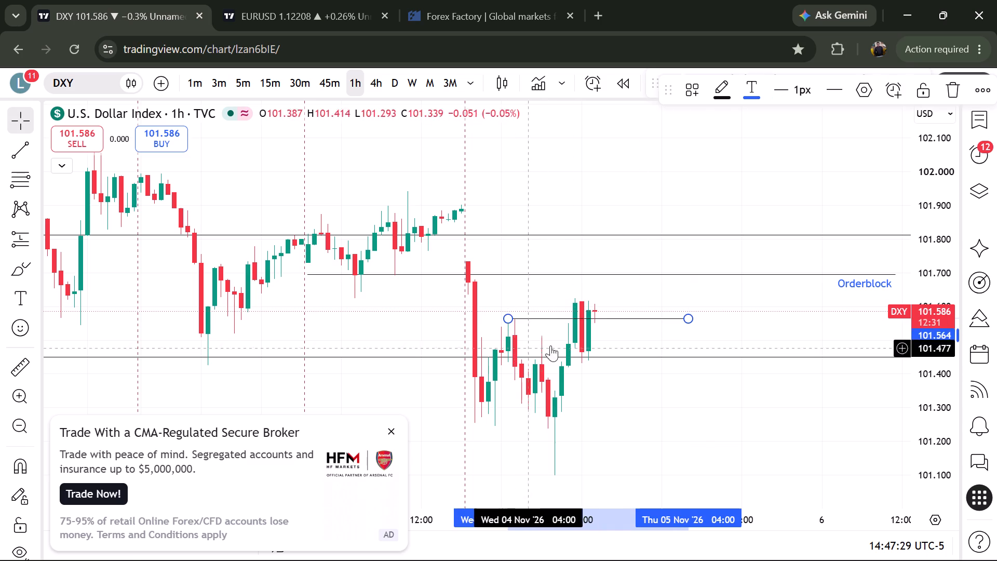
pyautogui.click(622, 407)
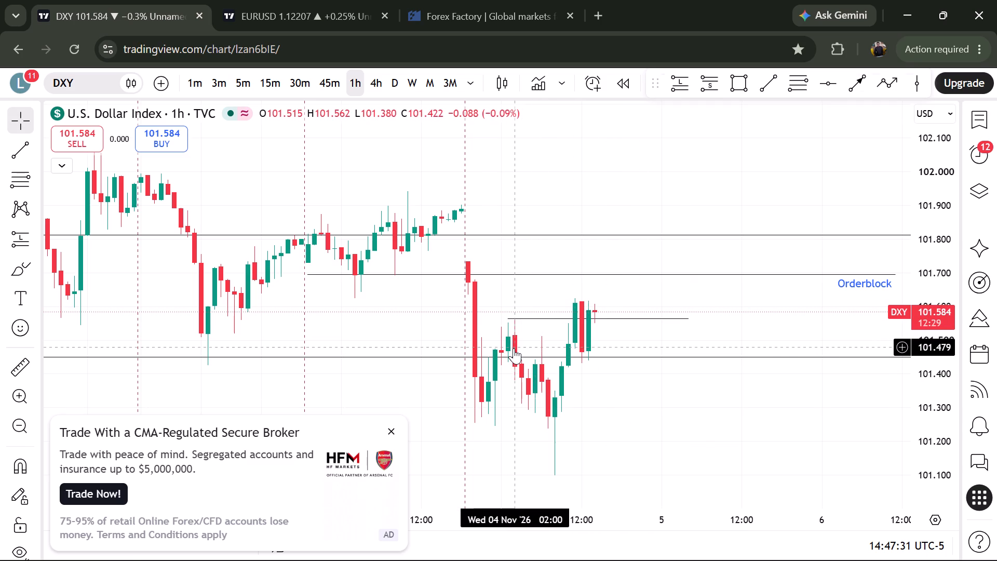
# Compare the recent 1-hour candles on the EURUSD and GBPUSD charts around their marked levels.
pyautogui.click(262, 21)
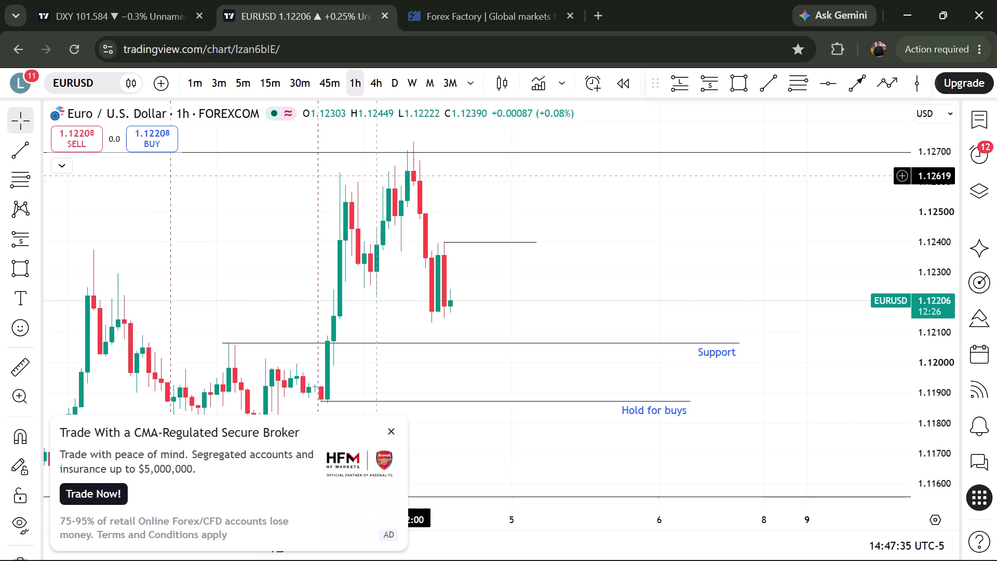
pyautogui.hscroll(2, 379, 176)
pyautogui.hotkey('alt', 'Tab')
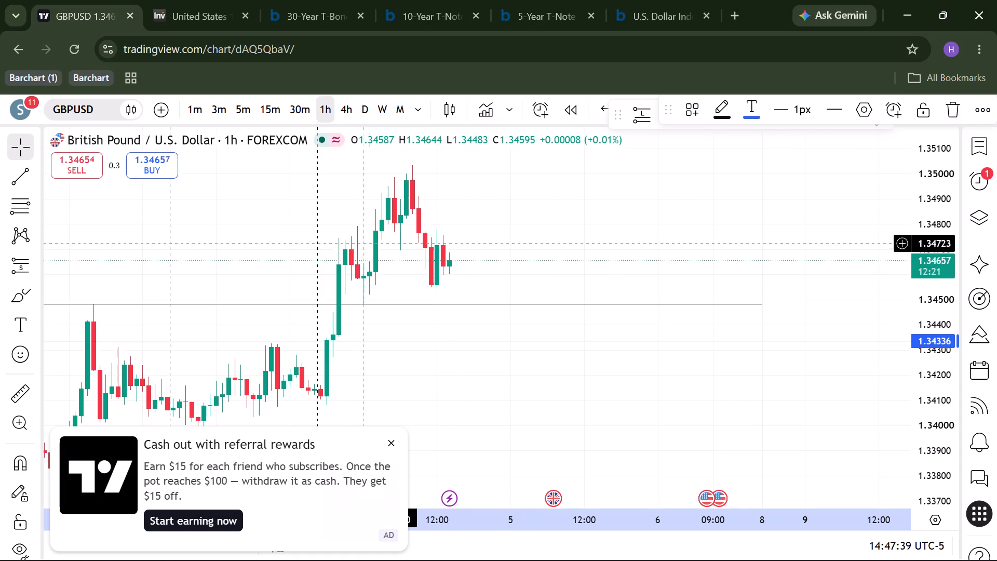
pyautogui.hscroll(1, 369, 244)
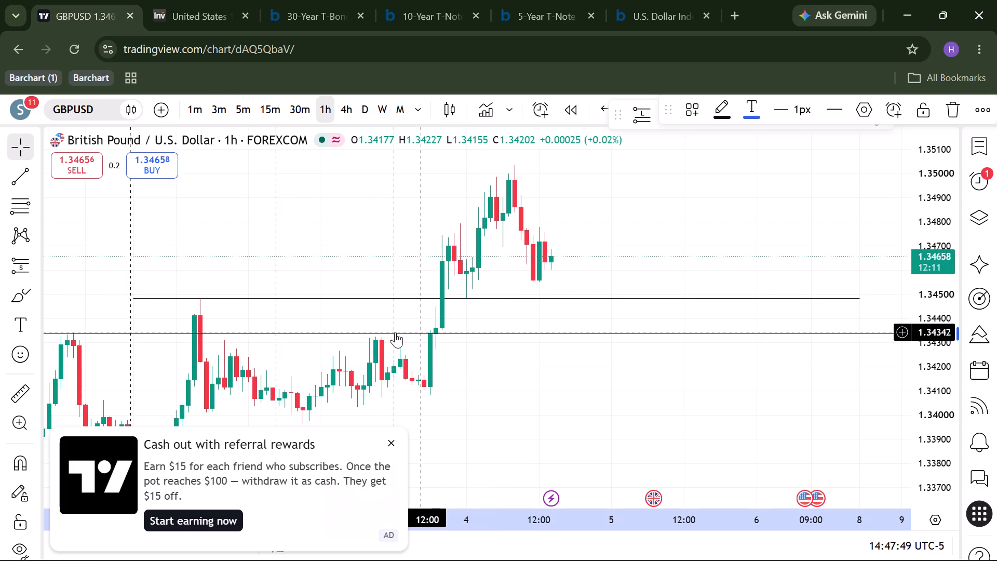
pyautogui.hotkey('alt', 'Tab')
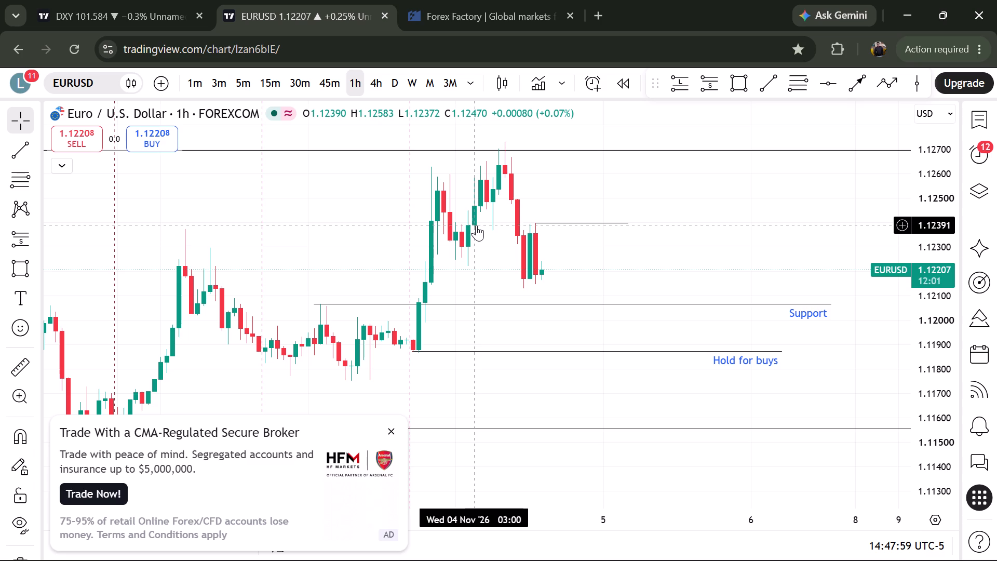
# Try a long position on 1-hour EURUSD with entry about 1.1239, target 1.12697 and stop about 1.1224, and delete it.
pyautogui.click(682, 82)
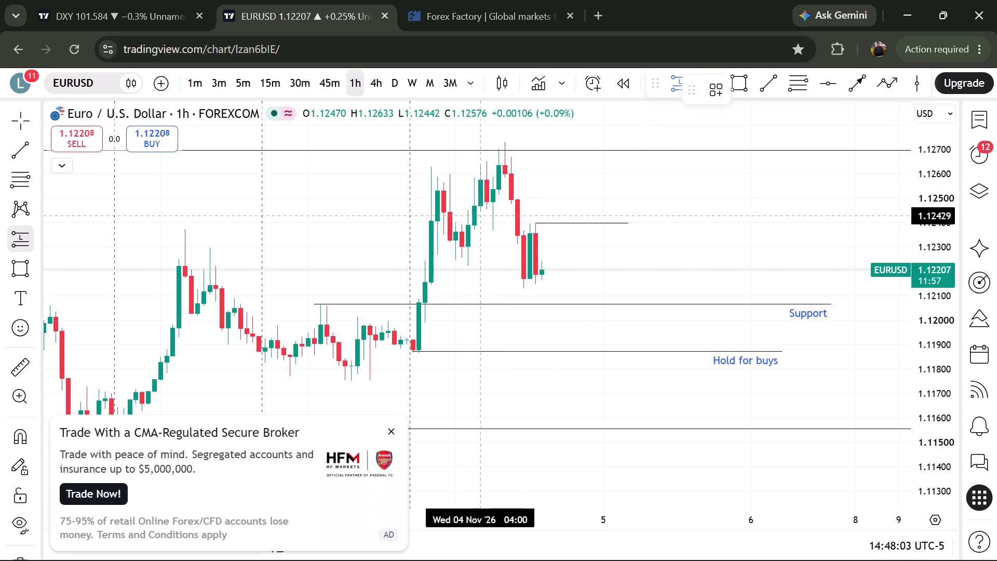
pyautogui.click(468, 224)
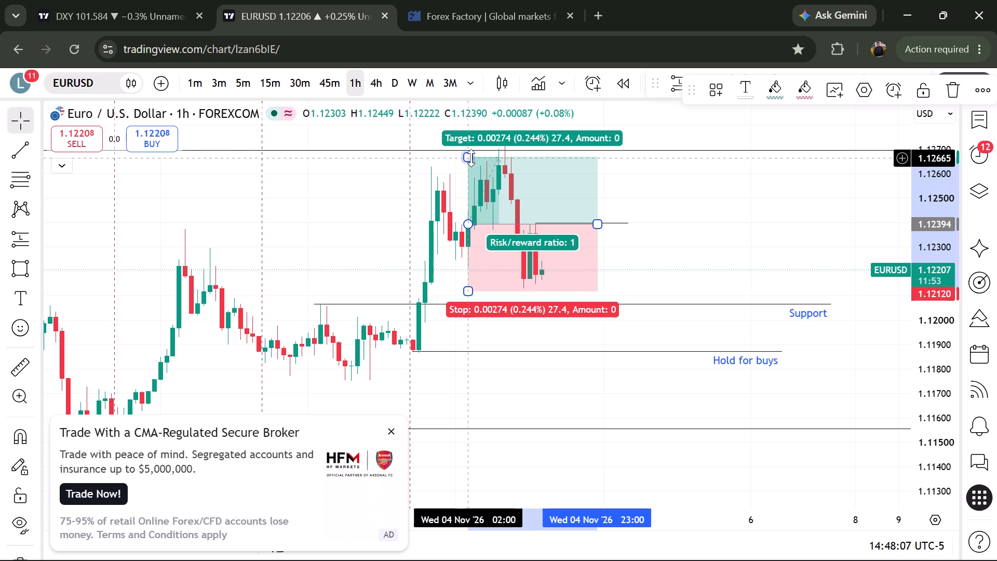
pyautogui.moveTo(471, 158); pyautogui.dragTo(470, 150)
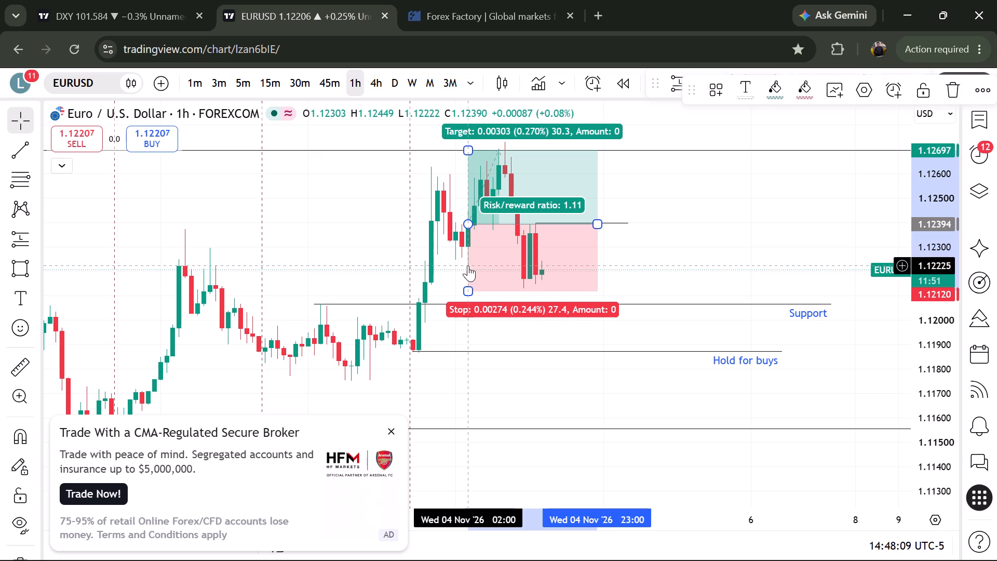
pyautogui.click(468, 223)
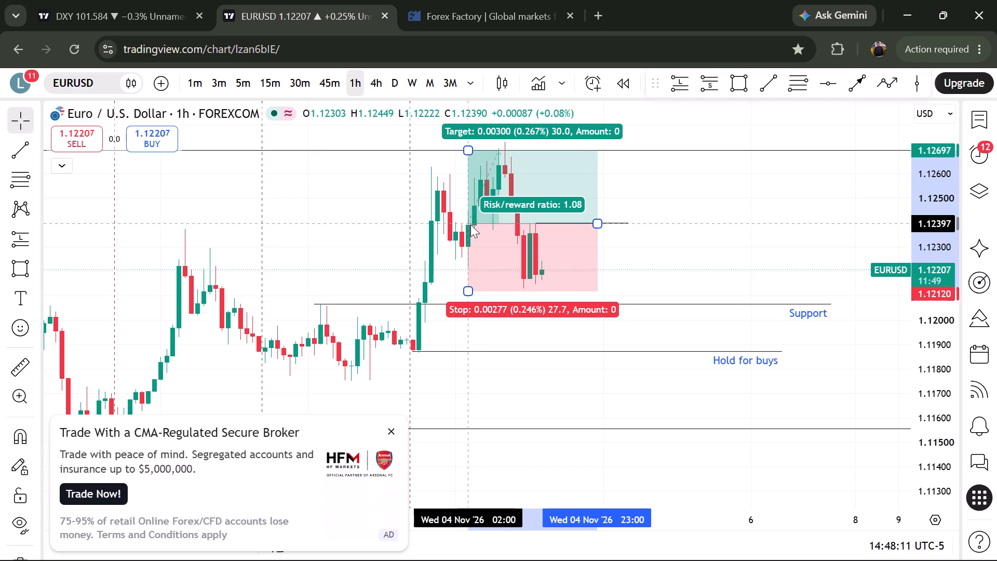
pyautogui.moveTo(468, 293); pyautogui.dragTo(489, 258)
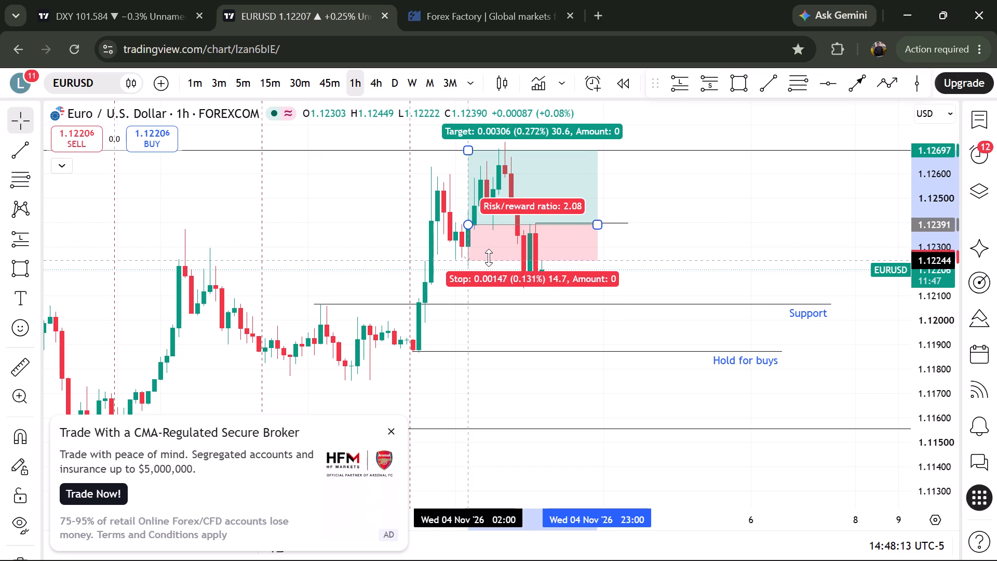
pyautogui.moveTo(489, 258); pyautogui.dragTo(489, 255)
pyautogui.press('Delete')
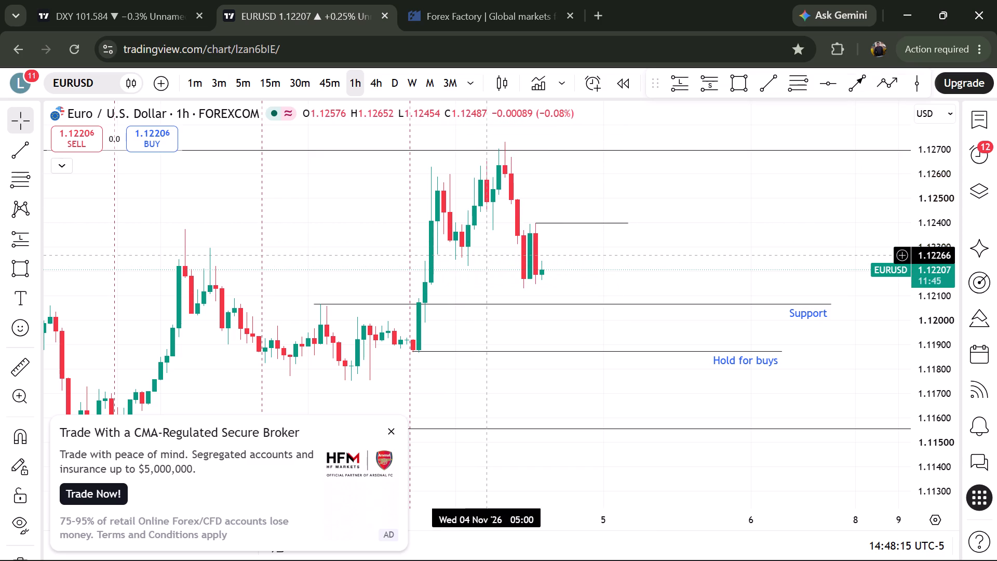
# Switch the EURUSD chart to the 5-minute timeframe.
pyautogui.click(238, 77)
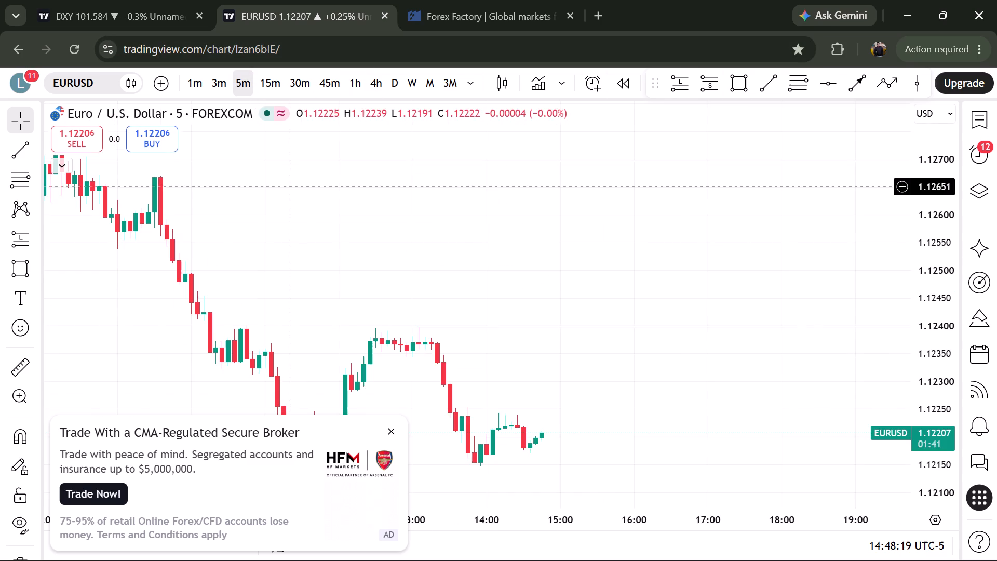
# Place a long position on the 5-minute EURUSD chart at 4 November 02:55, with entry about 1.12404 and stop about 1.12319.
pyautogui.scroll(-4, 293, 197)
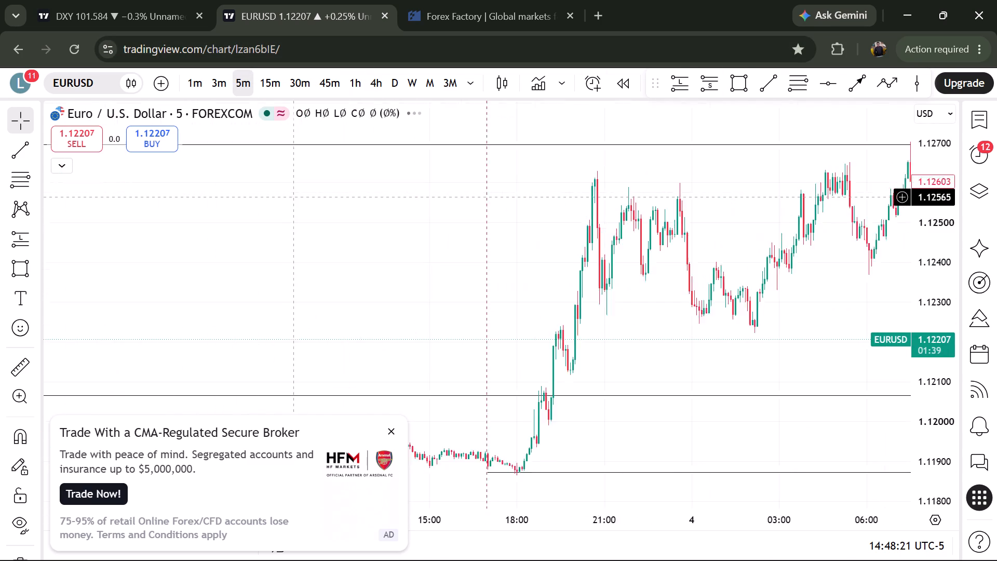
pyautogui.scroll(-1, 293, 197)
pyautogui.scroll(2, 293, 197)
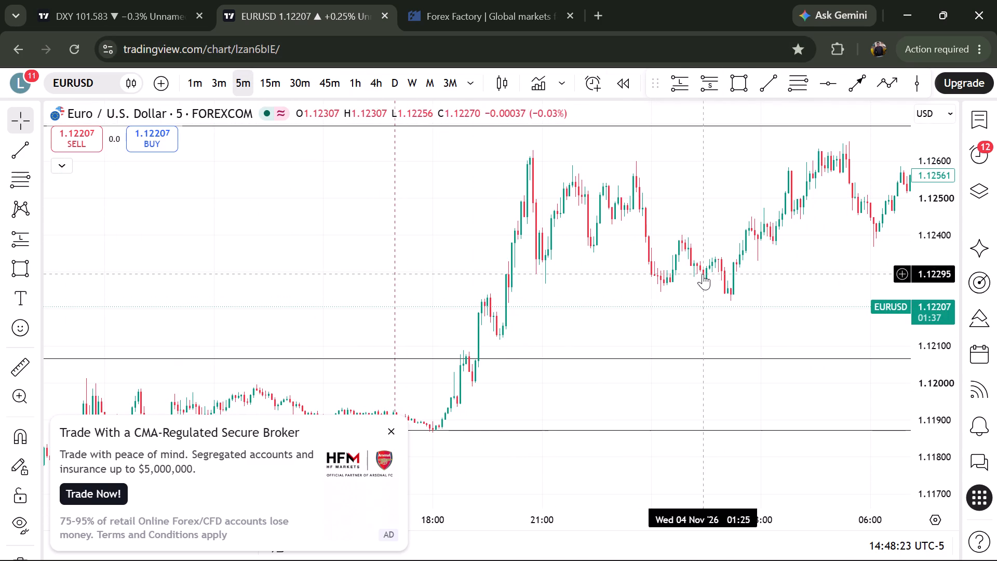
pyautogui.scroll(2, 703, 274)
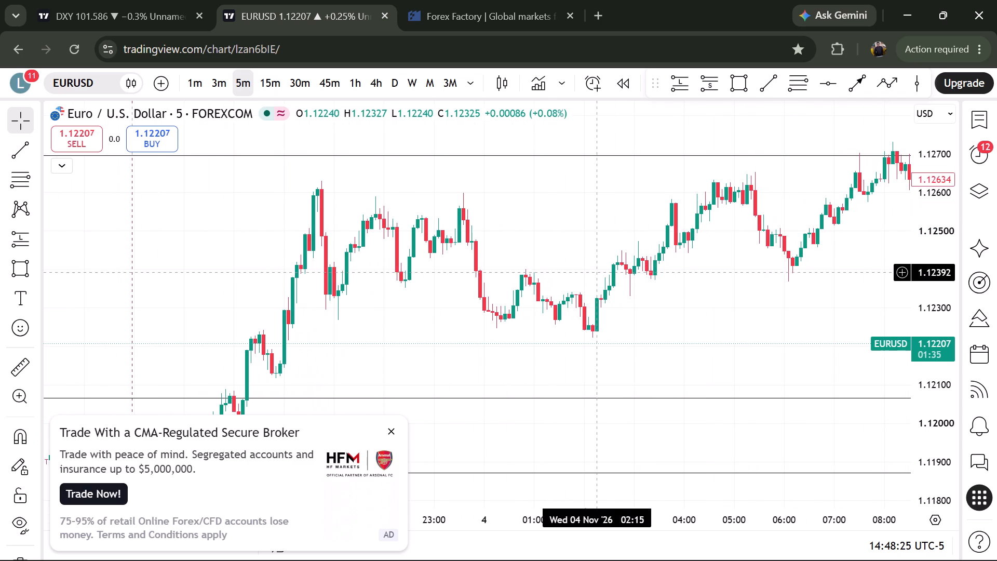
pyautogui.hscroll(-1, 598, 272)
pyautogui.scroll(-1, 598, 272)
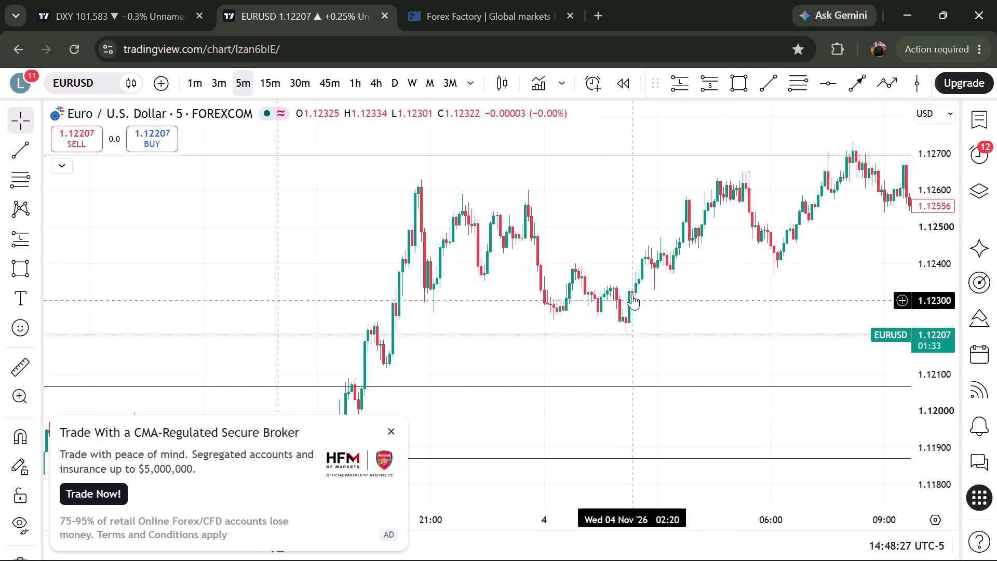
pyautogui.click(688, 82)
pyautogui.hscroll(-1, 690, 198)
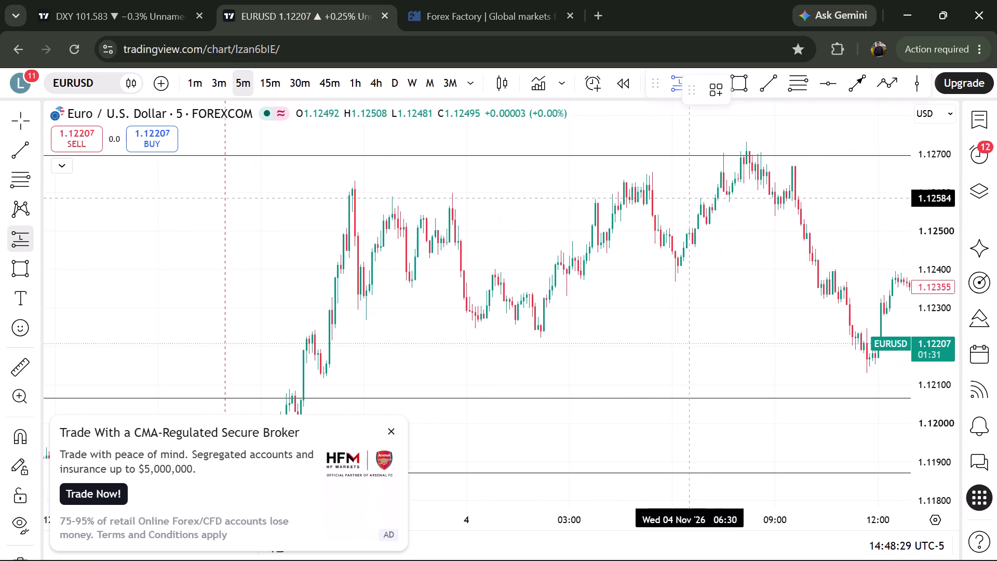
pyautogui.click(544, 294)
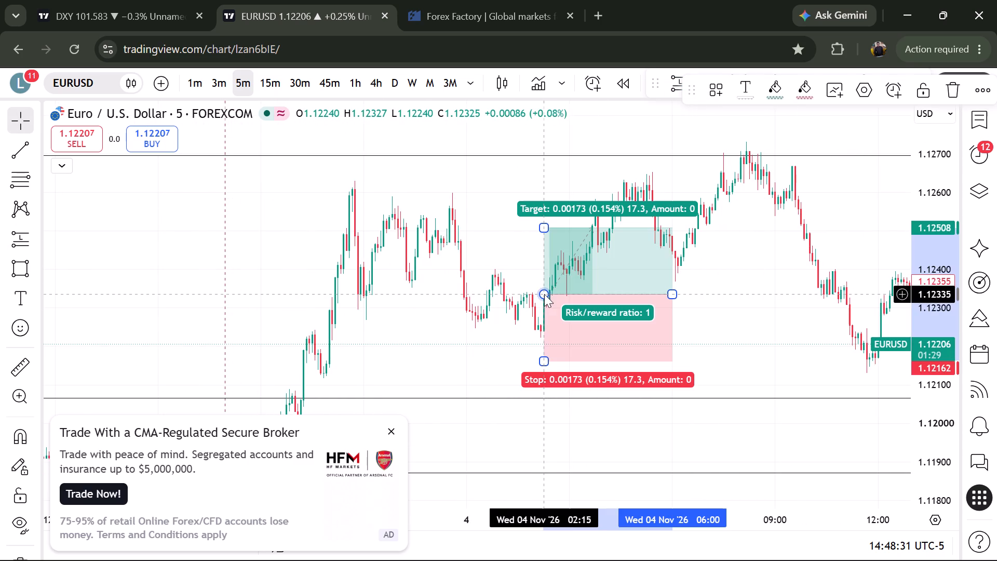
pyautogui.moveTo(547, 365); pyautogui.dragTo(566, 335)
pyautogui.click(543, 379)
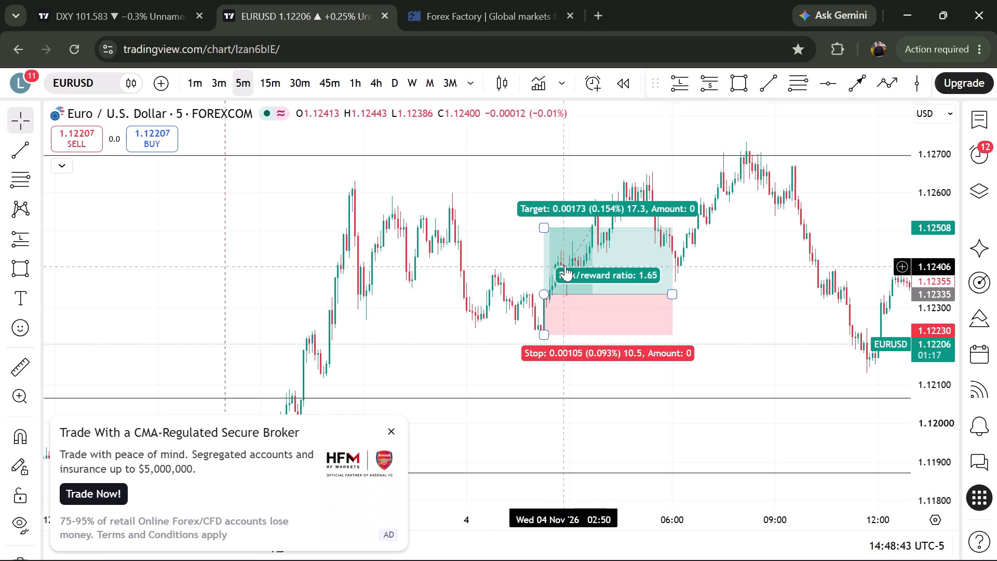
pyautogui.moveTo(547, 292); pyautogui.dragTo(577, 272)
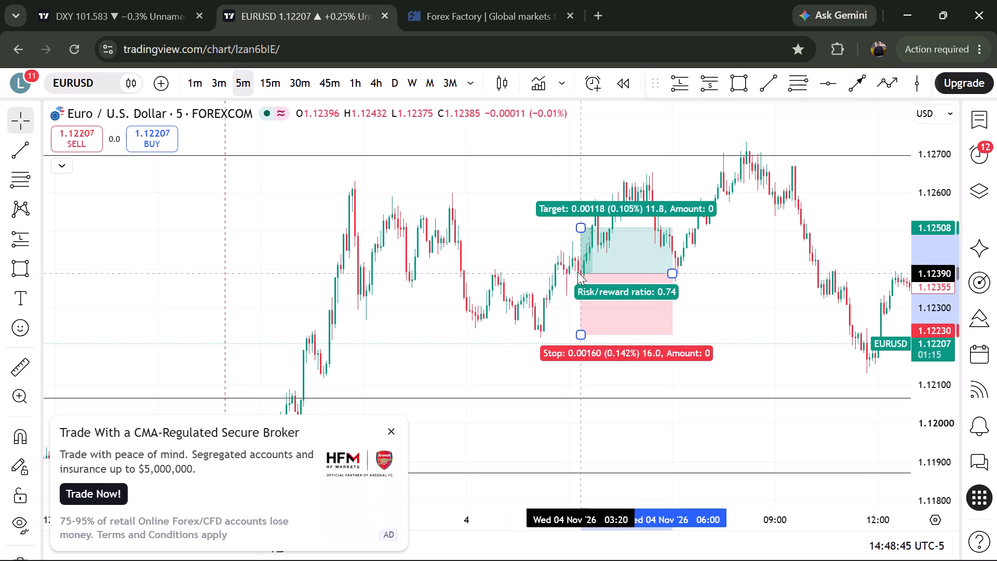
pyautogui.moveTo(577, 272); pyautogui.dragTo(567, 268)
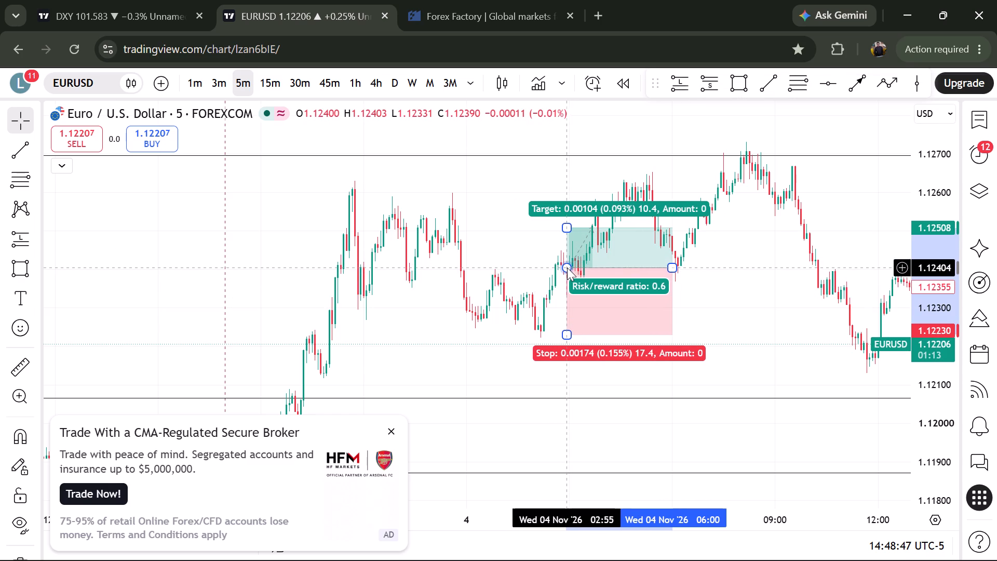
pyautogui.moveTo(567, 332); pyautogui.dragTo(589, 303)
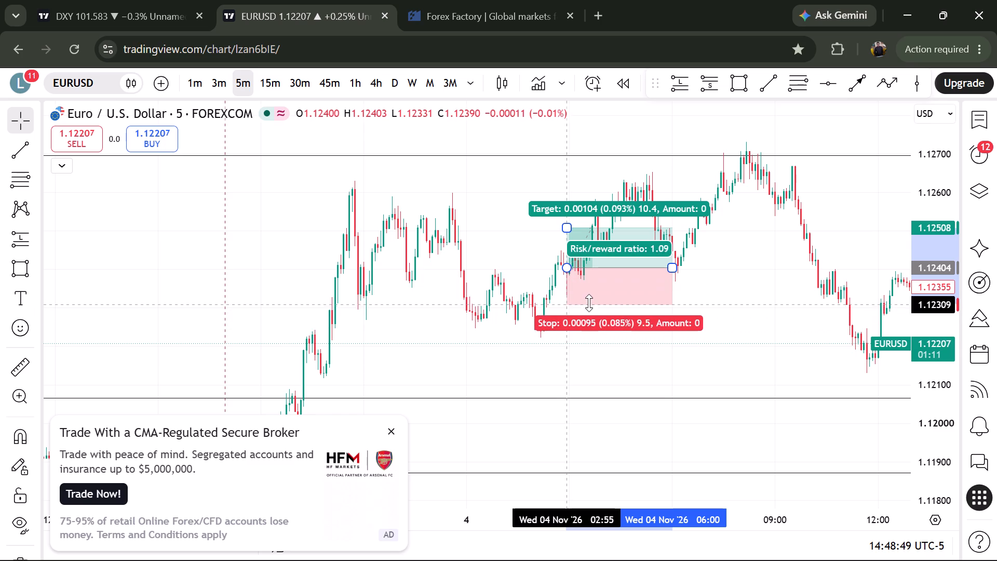
pyautogui.moveTo(589, 303); pyautogui.dragTo(590, 300)
# Extend the EURUSD long position to 4 November 08:50 and raise its target to about 1.12707.
pyautogui.hscroll(-1, 596, 349)
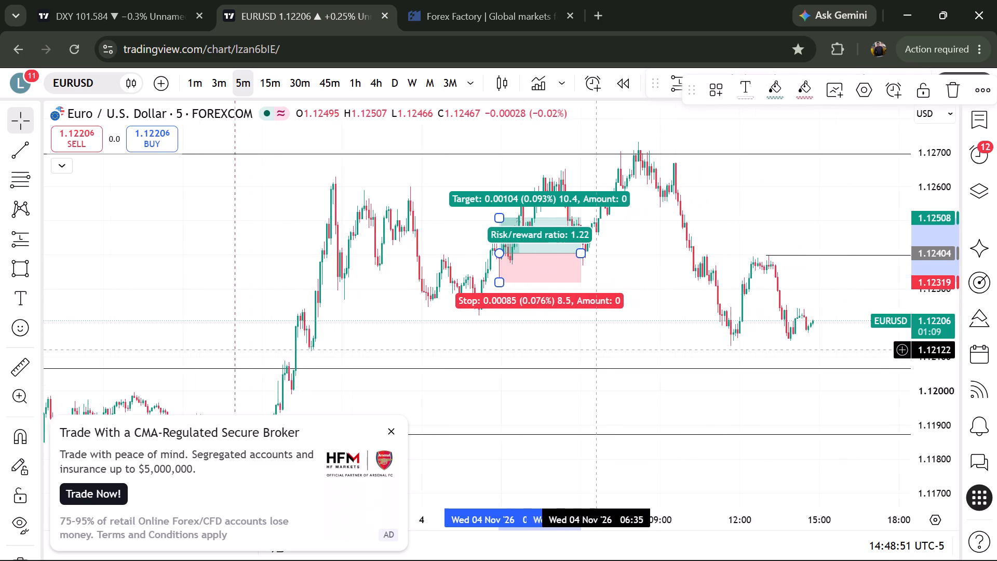
pyautogui.hscroll(-1, 596, 349)
pyautogui.moveTo(560, 251); pyautogui.dragTo(638, 250)
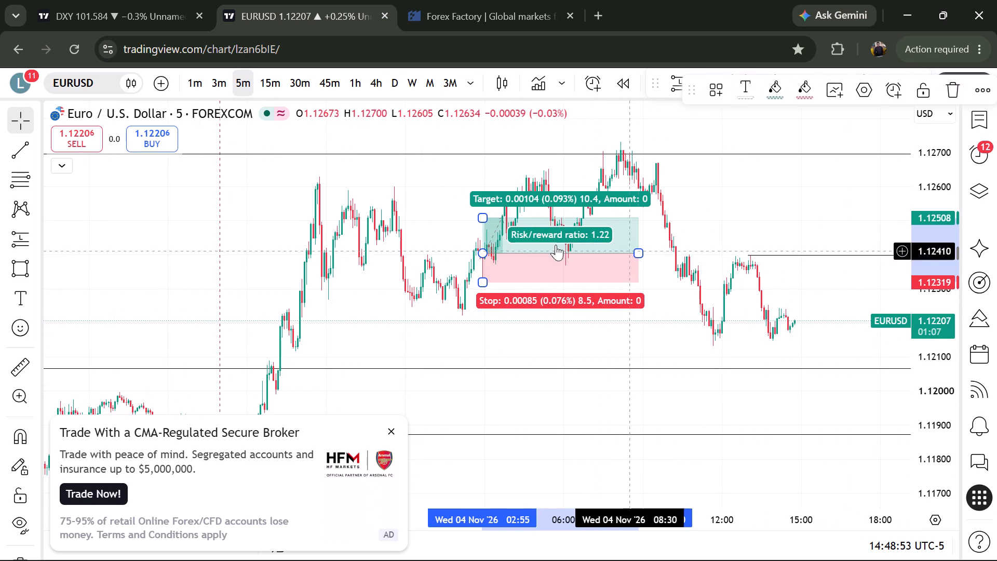
pyautogui.moveTo(482, 216); pyautogui.dragTo(514, 169)
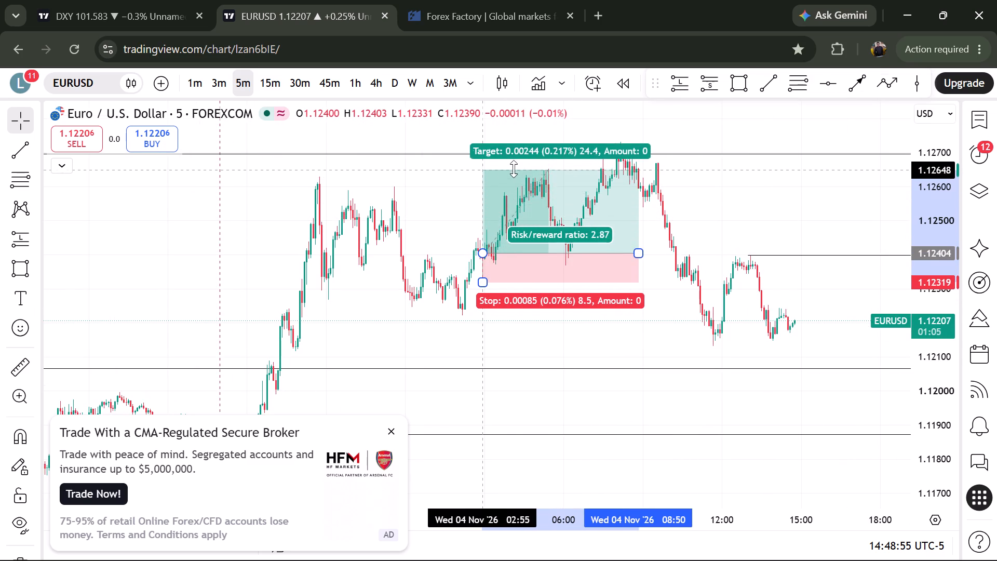
pyautogui.moveTo(514, 169); pyautogui.dragTo(526, 155)
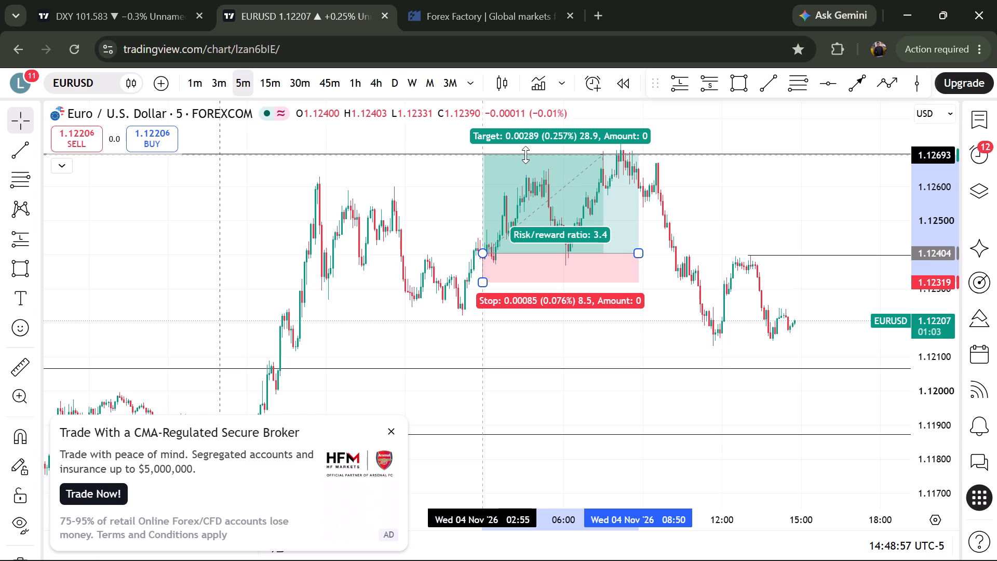
pyautogui.moveTo(526, 155); pyautogui.dragTo(546, 150)
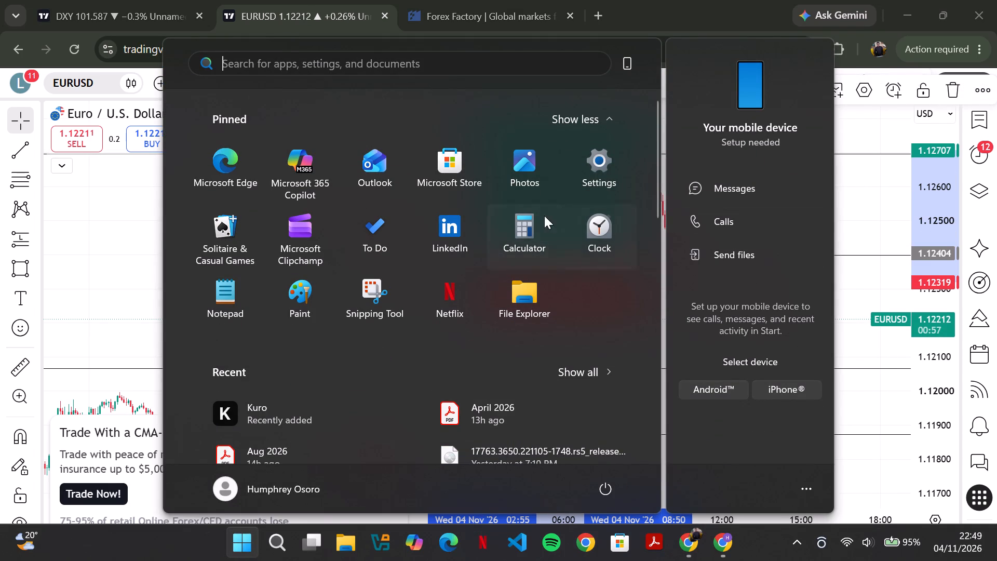
# Switch to Calculator and work out 9 × 4, 9 × 3, 30 × 3 and 30 × 4.
pyautogui.click(525, 226)
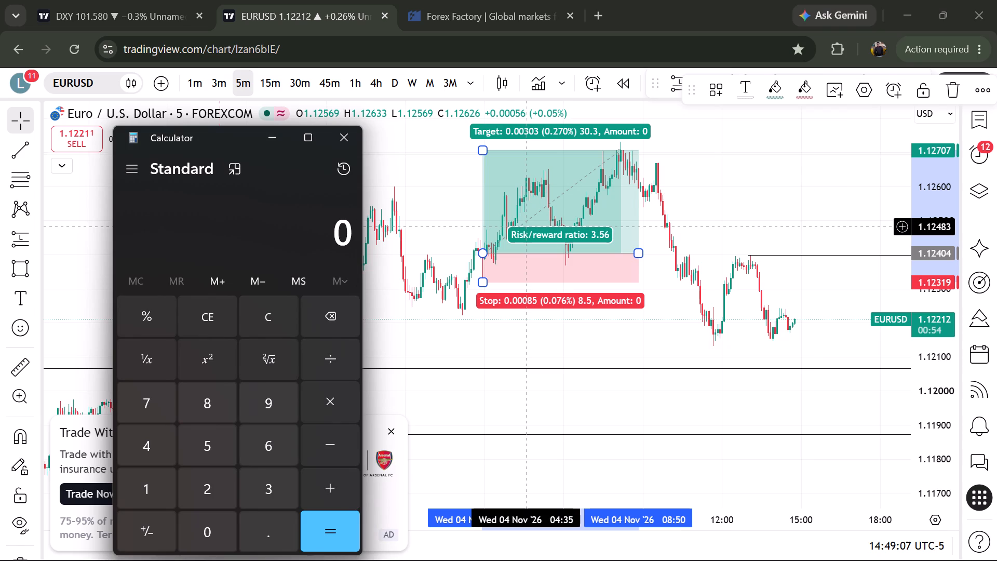
pyautogui.write('9*4')
pyautogui.press('Return')
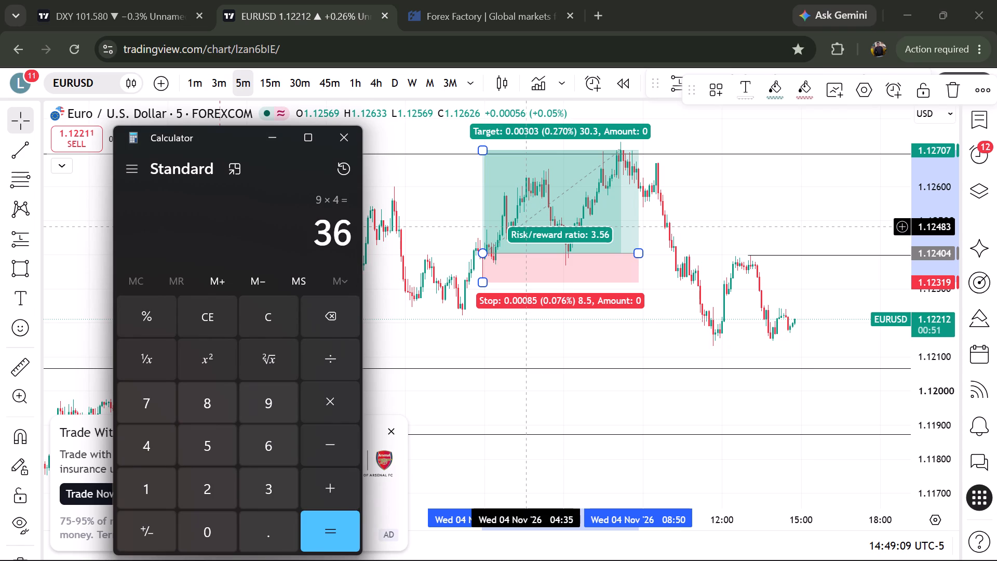
pyautogui.write('9*4')
pyautogui.press('BackSpace')
pyautogui.press('3')
pyautogui.press('Return')
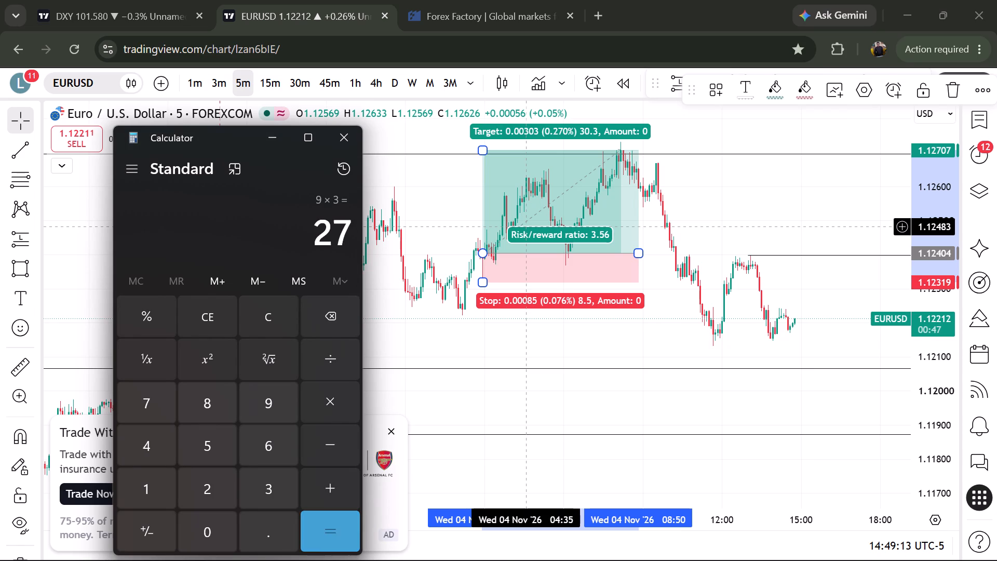
pyautogui.write('30*')
pyautogui.press('3')
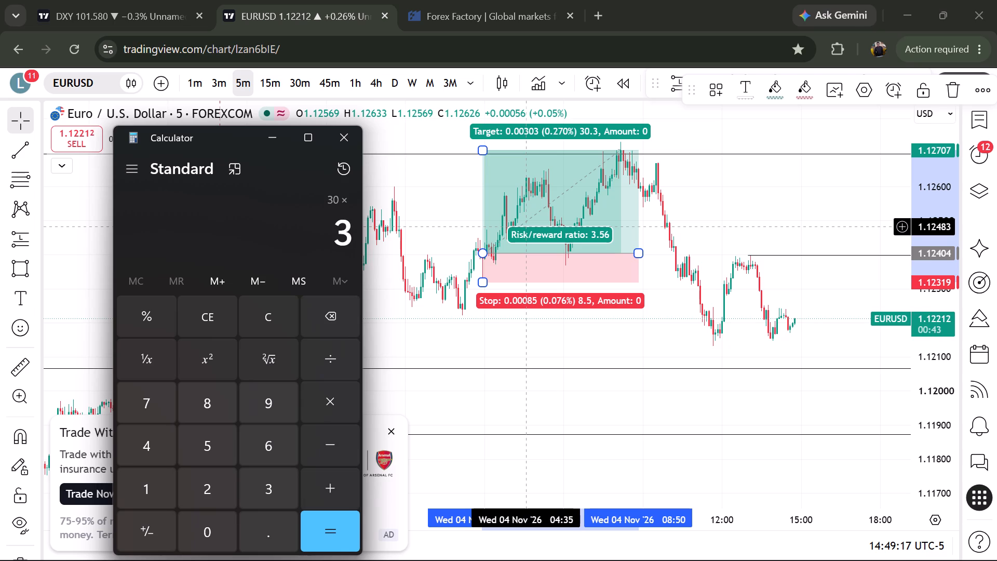
pyautogui.press('Return')
pyautogui.write('30*4')
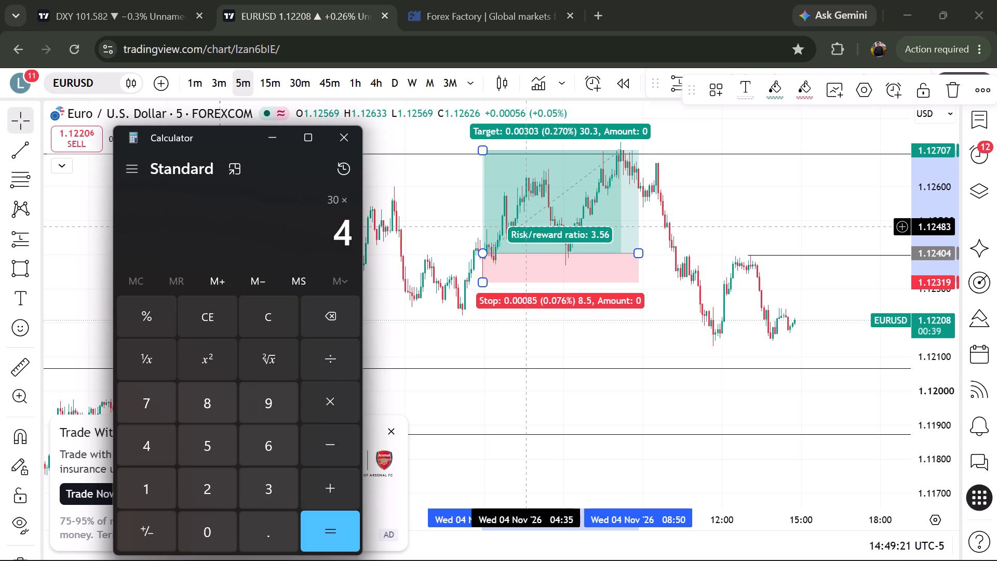
pyautogui.press('Return')
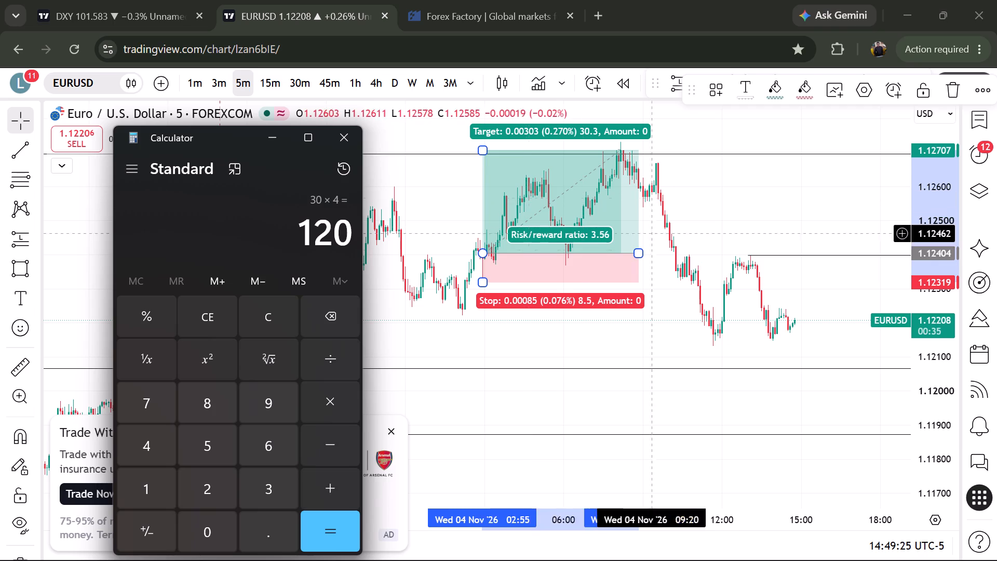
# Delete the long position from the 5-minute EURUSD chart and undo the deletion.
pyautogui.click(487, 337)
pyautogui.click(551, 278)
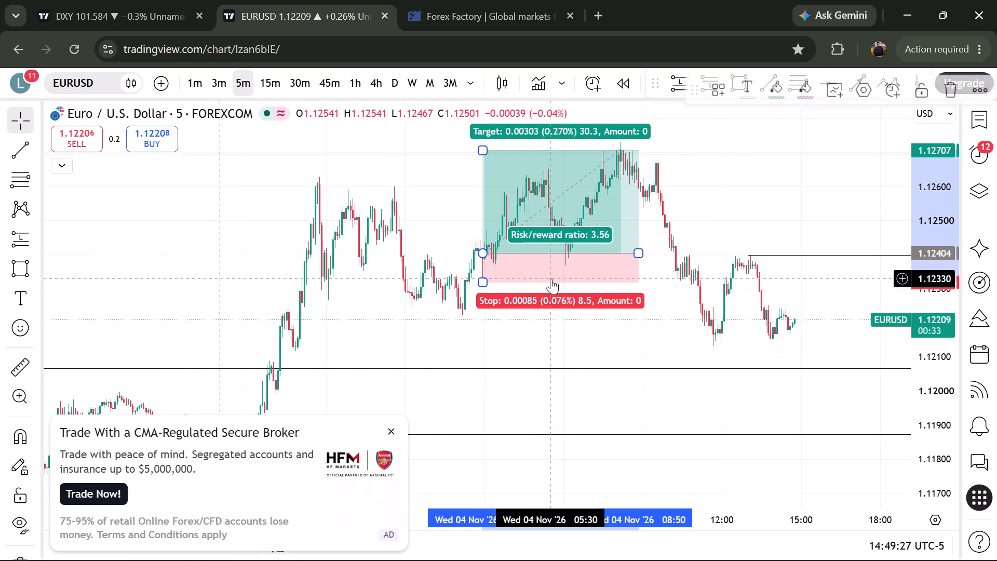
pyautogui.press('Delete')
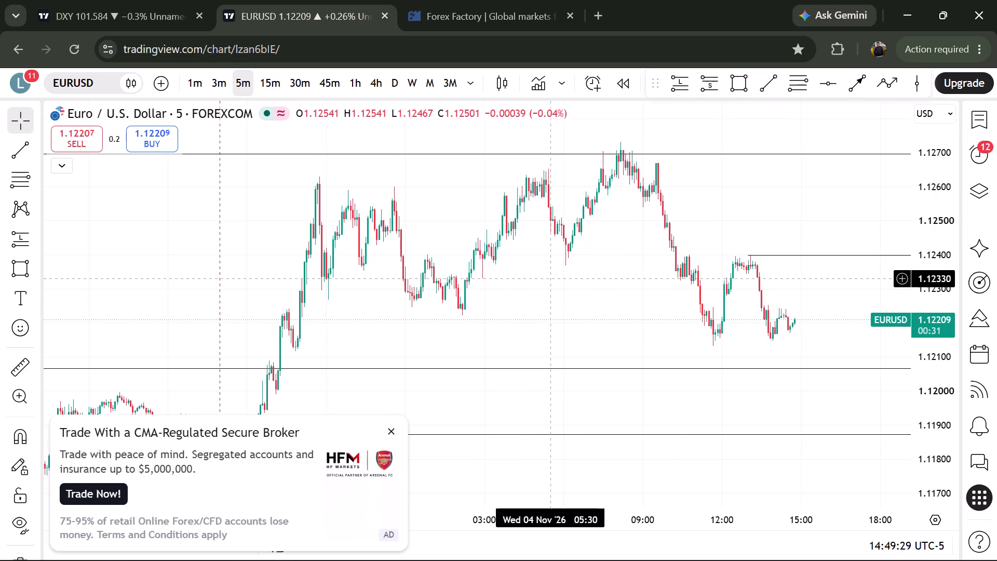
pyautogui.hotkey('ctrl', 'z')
# Switch the GBPUSD chart to the 5-minute timeframe and dismiss the referral advert.
pyautogui.hotkey('alt', 'Tab')
pyautogui.hotkey('alt', 'Tab')
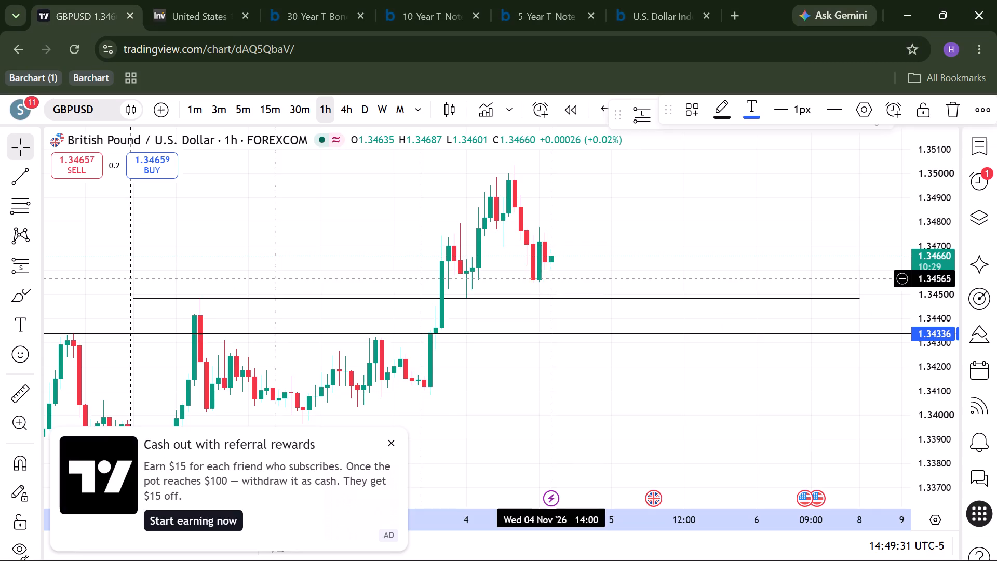
pyautogui.click(248, 116)
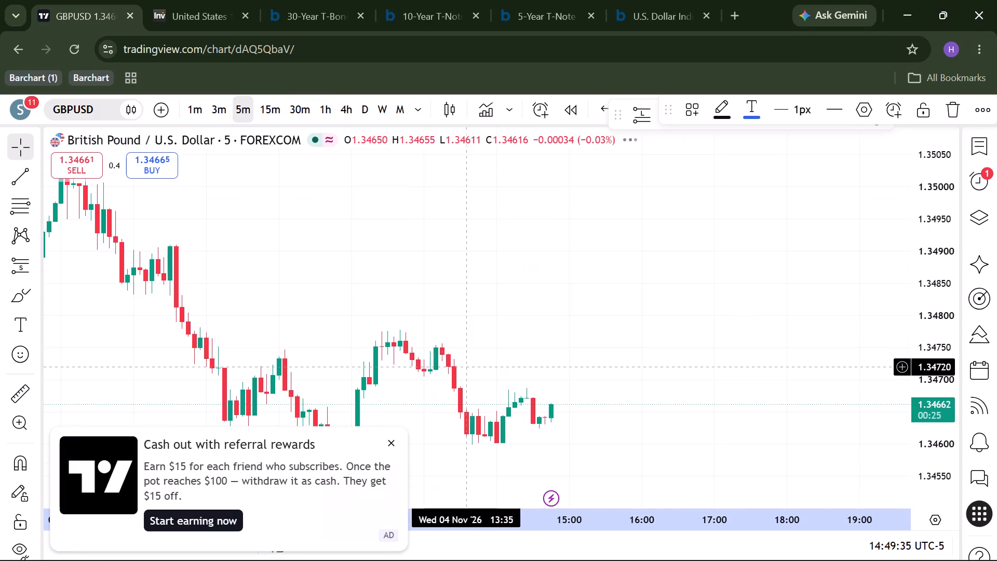
pyautogui.scroll(-5, 469, 367)
pyautogui.click(389, 444)
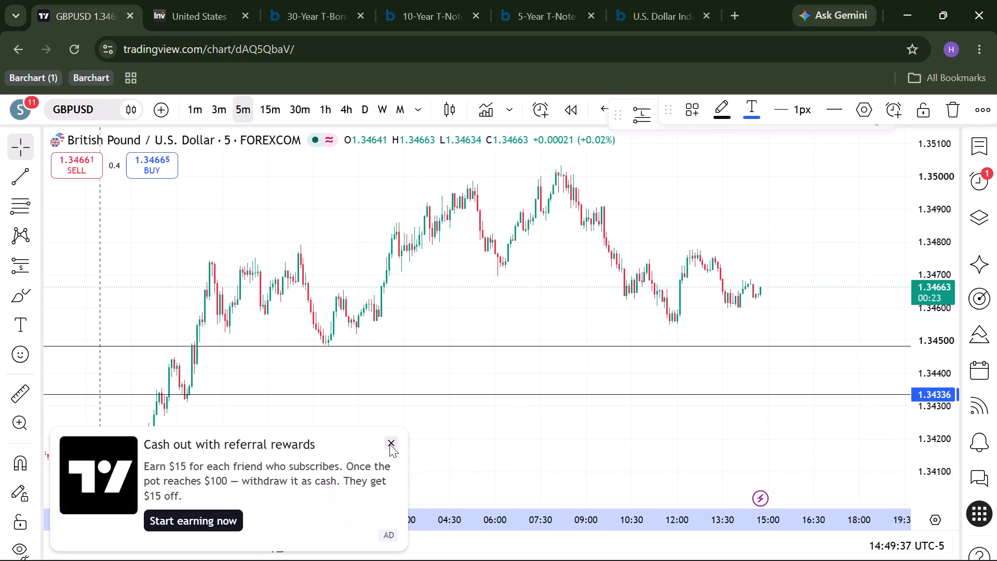
# Compare the 4 November 5-minute price swings on the GBPUSD and EURUSD charts.
pyautogui.hscroll(2, 329, 327)
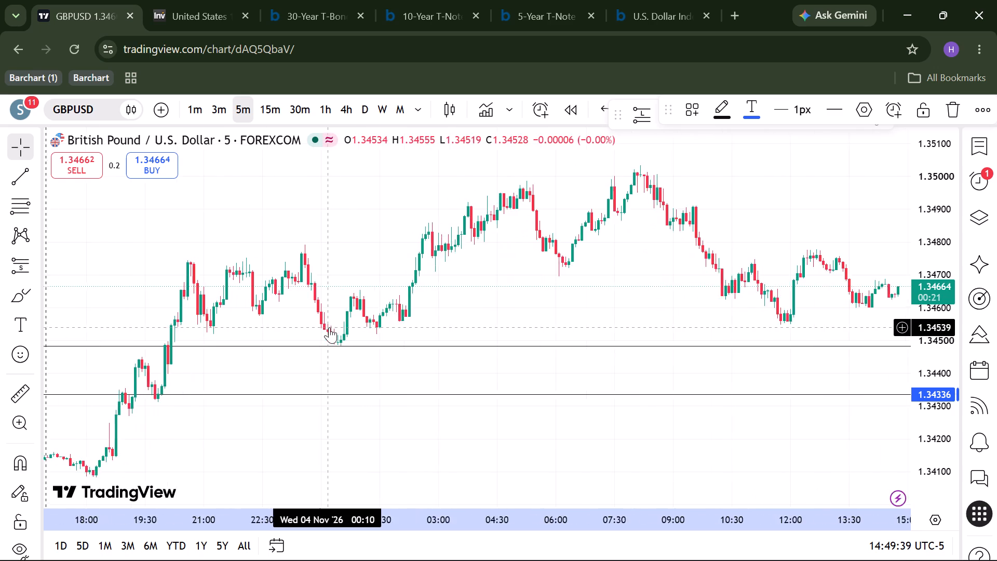
pyautogui.scroll(1, 329, 327)
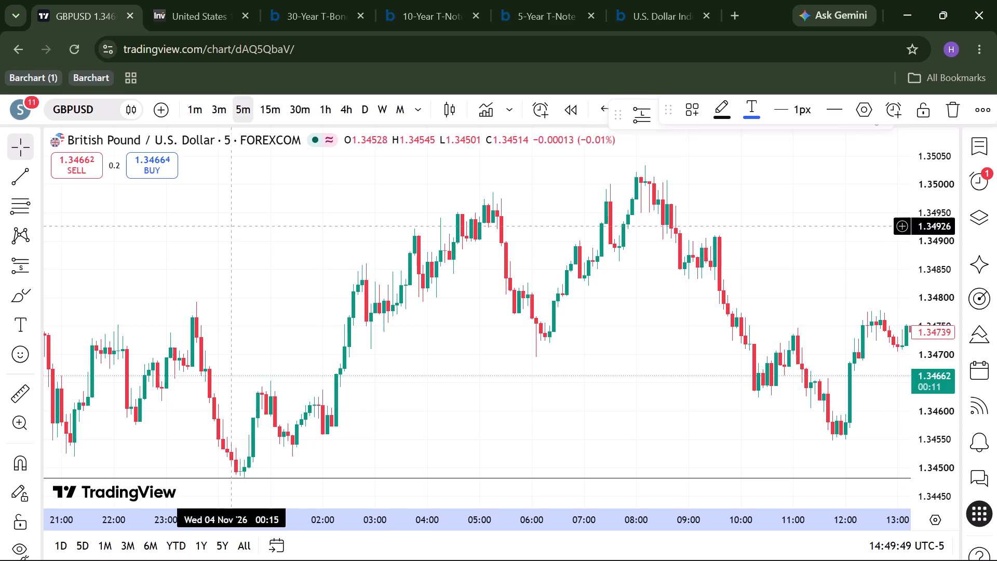
pyautogui.hotkey('alt', 'Tab')
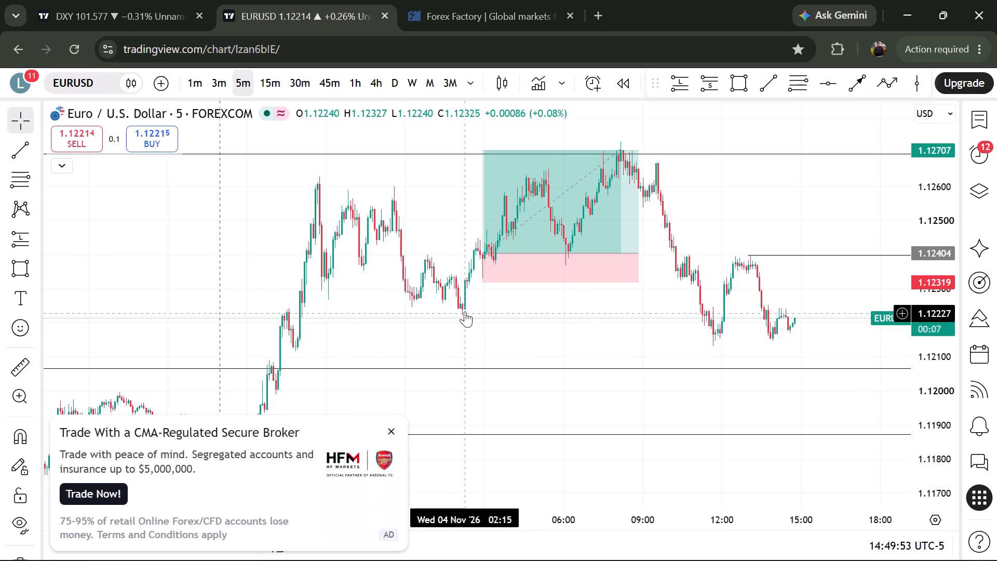
pyautogui.click(465, 284)
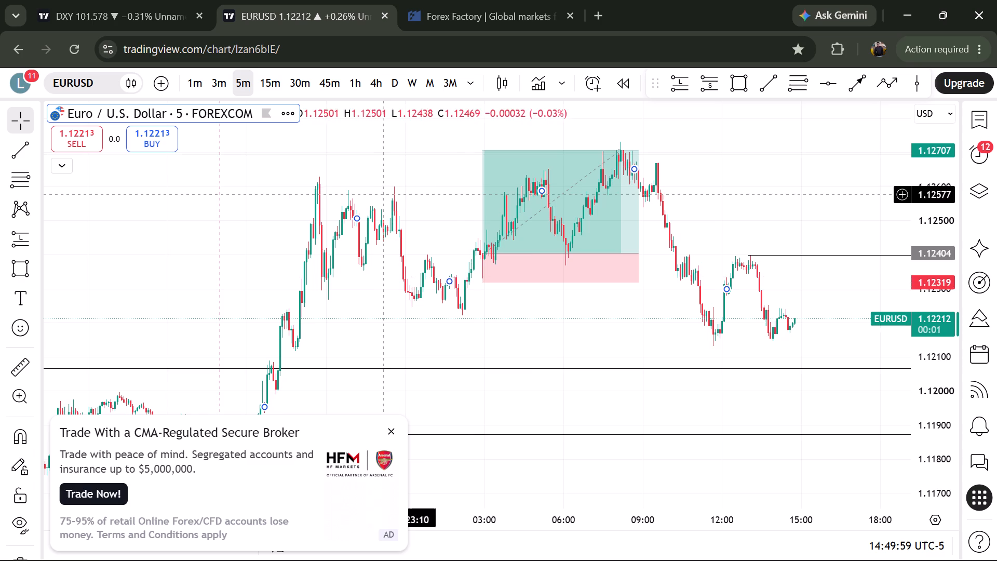
pyautogui.hotkey('alt', 'Tab')
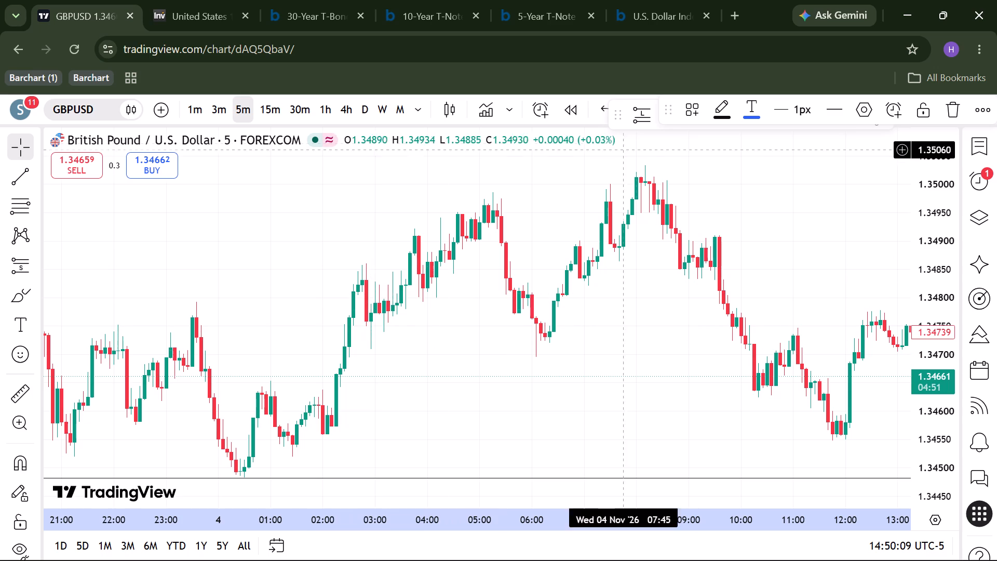
# Place a long position on 5-minute GBPUSD at 4 November 02:55 with entry about 1.34768, target about 1.34979 and stop about 1.34698.
pyautogui.click(644, 121)
pyautogui.scroll(-1, 428, 346)
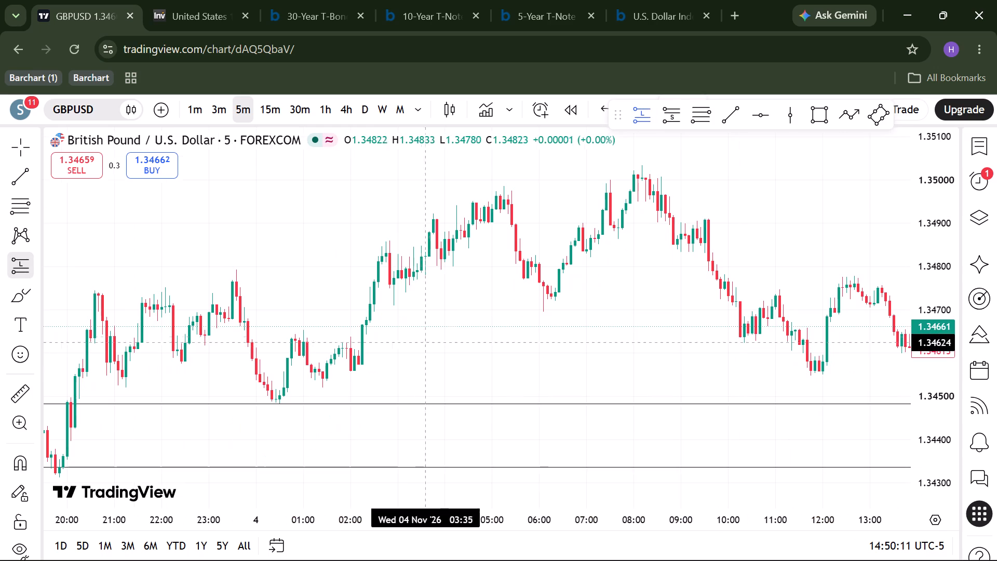
pyautogui.click(394, 280)
pyautogui.moveTo(395, 346); pyautogui.dragTo(403, 309)
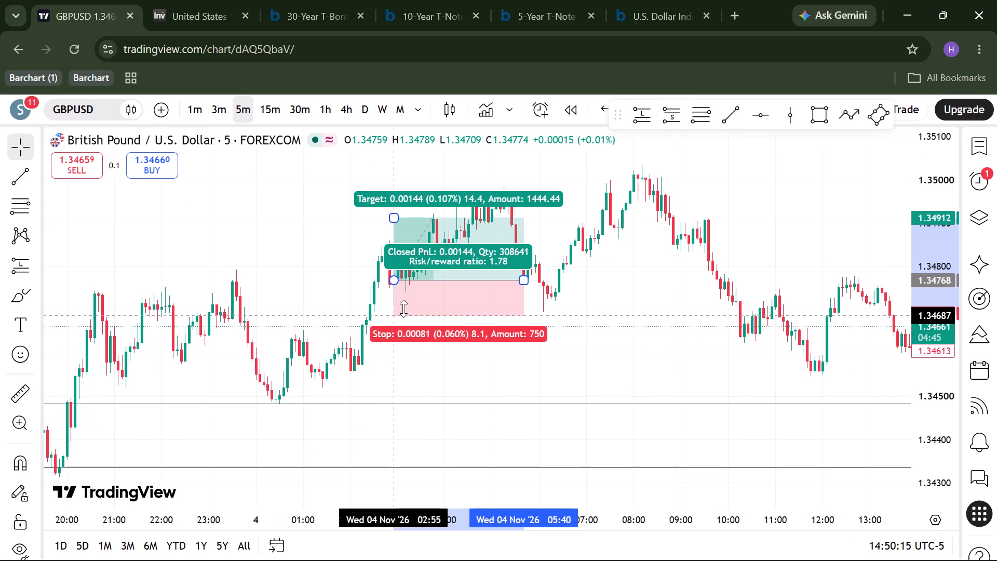
pyautogui.moveTo(403, 309); pyautogui.dragTo(403, 305)
pyautogui.moveTo(394, 219); pyautogui.dragTo(429, 189)
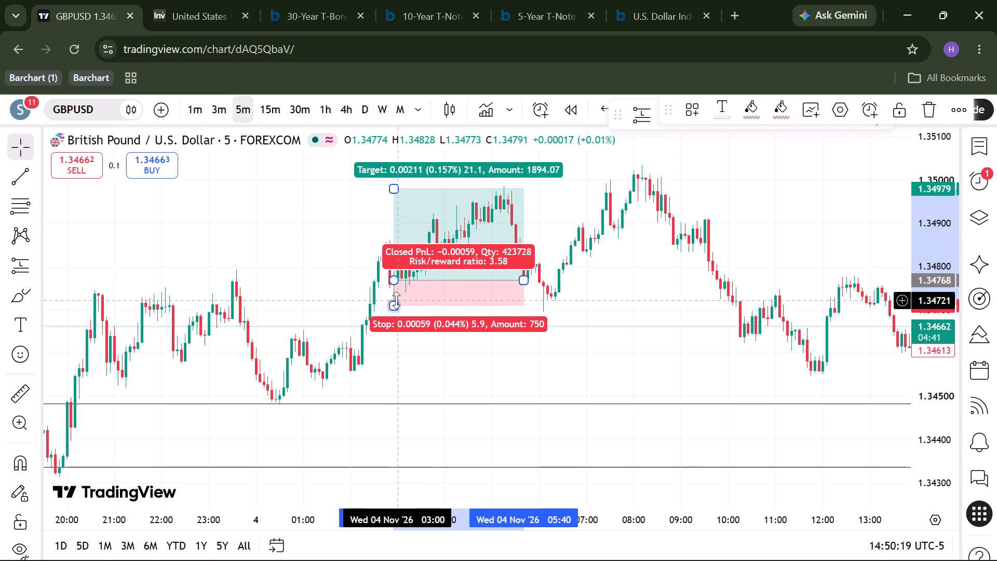
pyautogui.moveTo(393, 303); pyautogui.dragTo(384, 310)
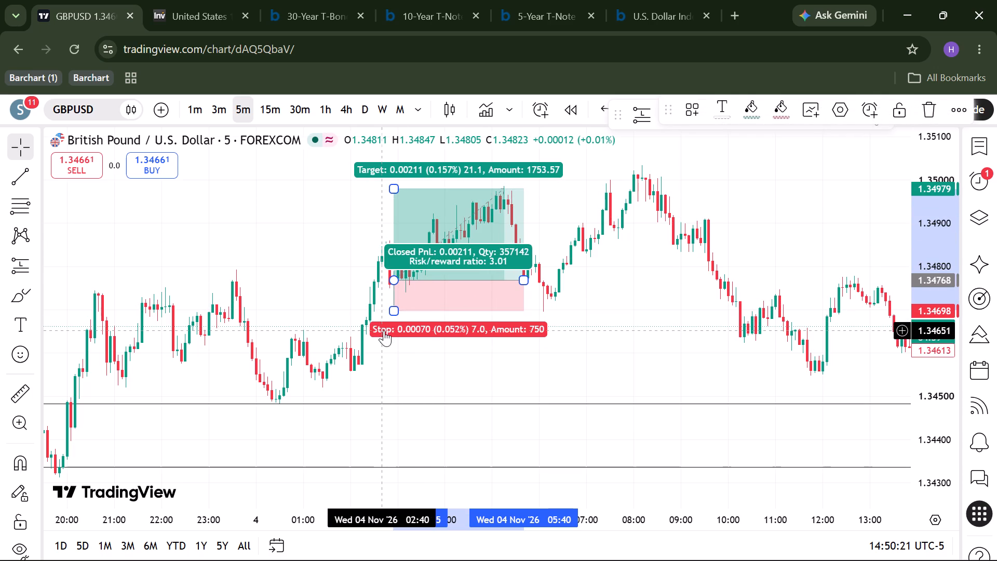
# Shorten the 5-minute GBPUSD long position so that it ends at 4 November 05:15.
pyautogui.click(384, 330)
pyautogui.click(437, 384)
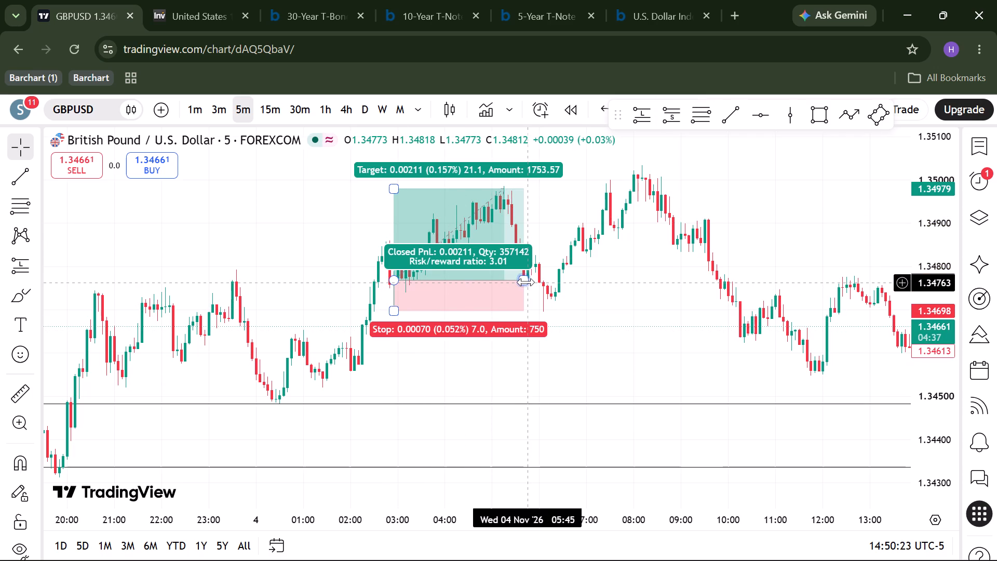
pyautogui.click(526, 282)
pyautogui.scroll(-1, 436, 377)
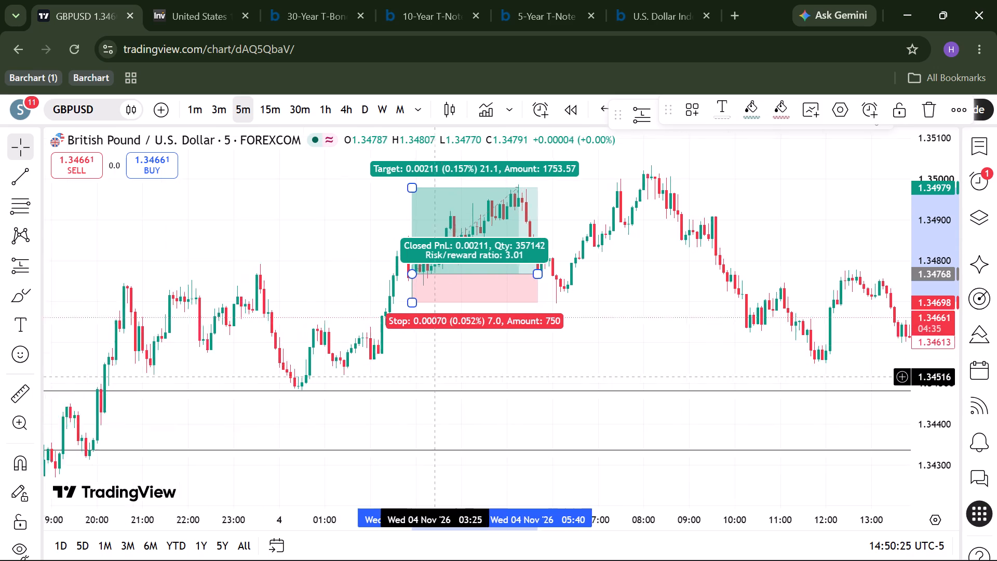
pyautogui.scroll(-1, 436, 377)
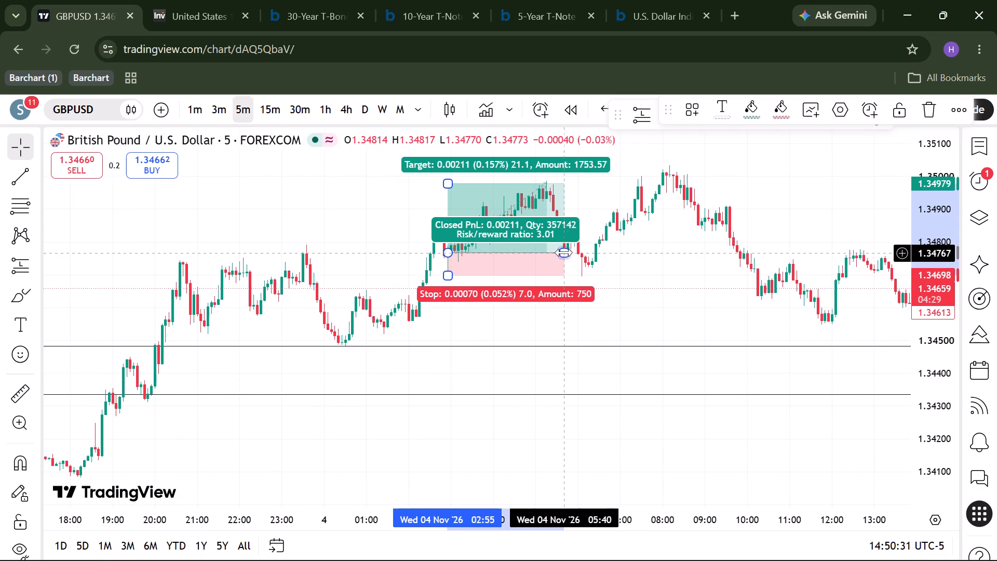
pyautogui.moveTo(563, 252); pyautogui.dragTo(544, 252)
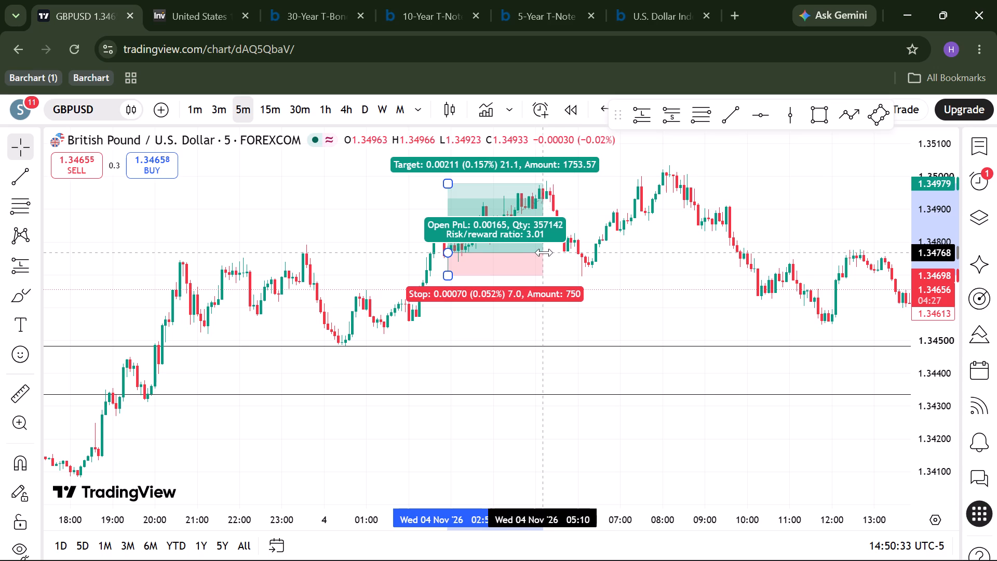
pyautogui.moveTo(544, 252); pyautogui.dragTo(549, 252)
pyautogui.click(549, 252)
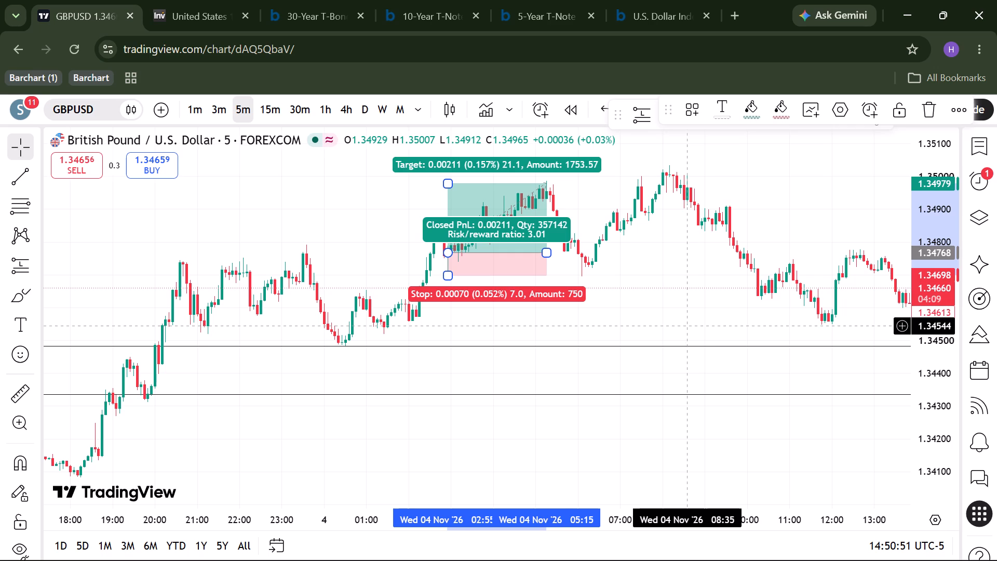
# Delete the long position from the 5-minute GBPUSD chart.
pyautogui.click(509, 249)
pyautogui.press('Delete')
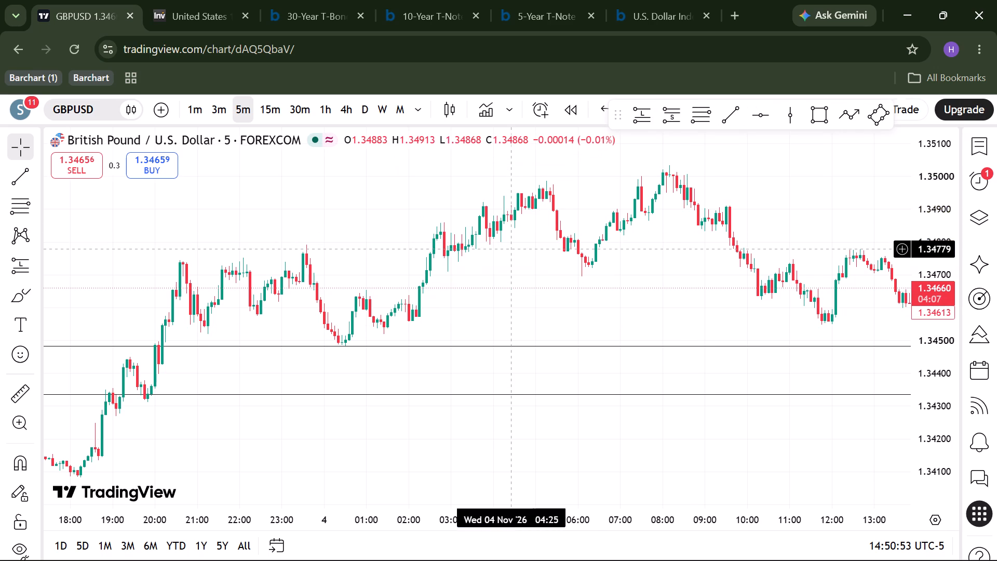
# Switch to Calculator and calculate 20 × 3 and 7 × 4.
pyautogui.hotkey('alt', 'Tab')
pyautogui.hotkey('alt', 'Tab')
pyautogui.write('20')
pyautogui.write('*3')
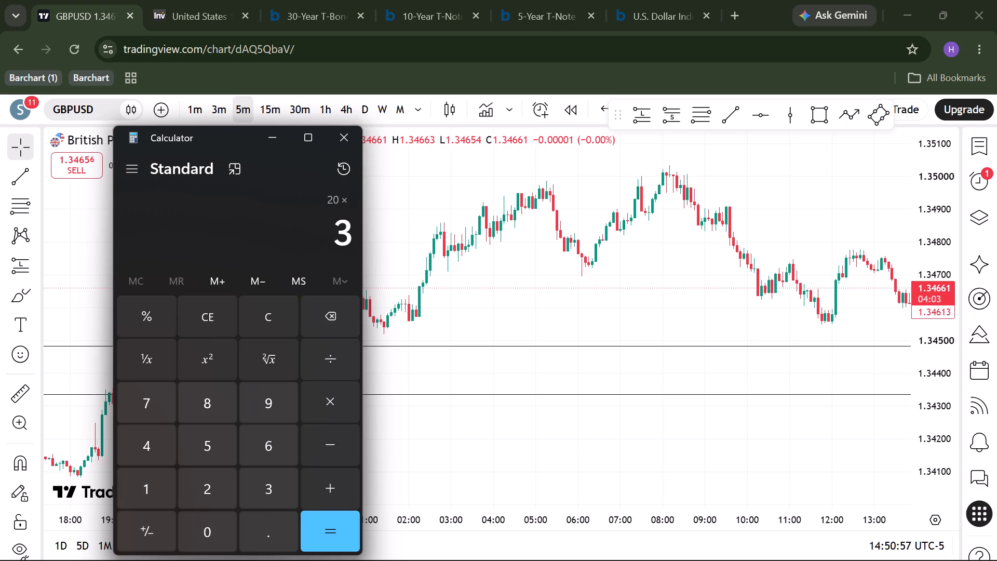
pyautogui.press('Return')
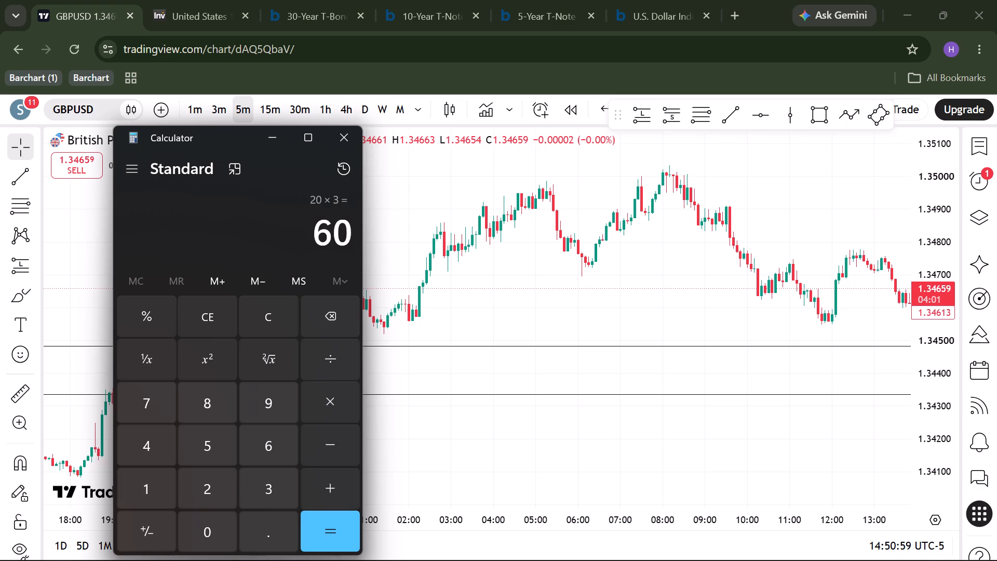
pyautogui.write('7*')
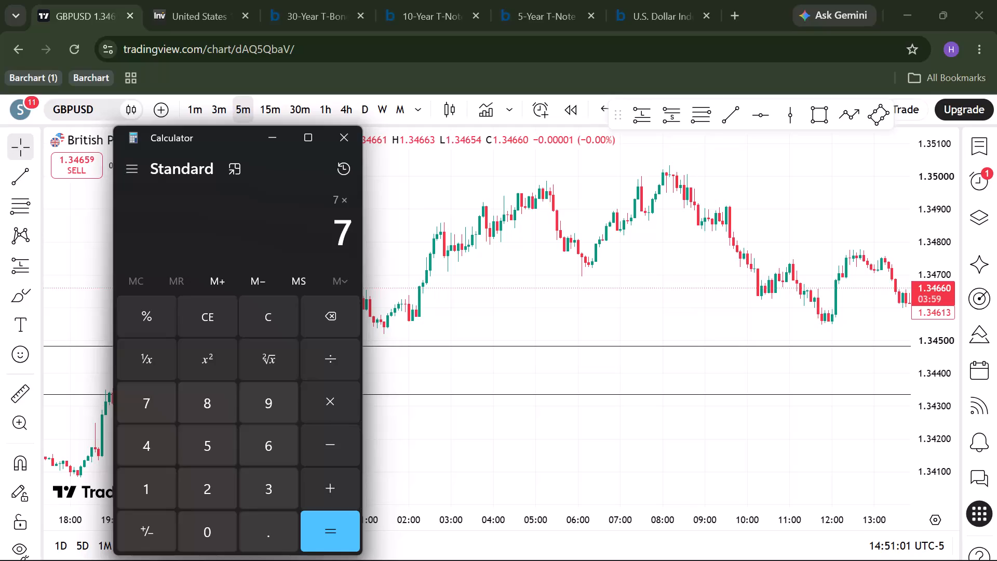
pyautogui.press('4')
pyautogui.press('Return')
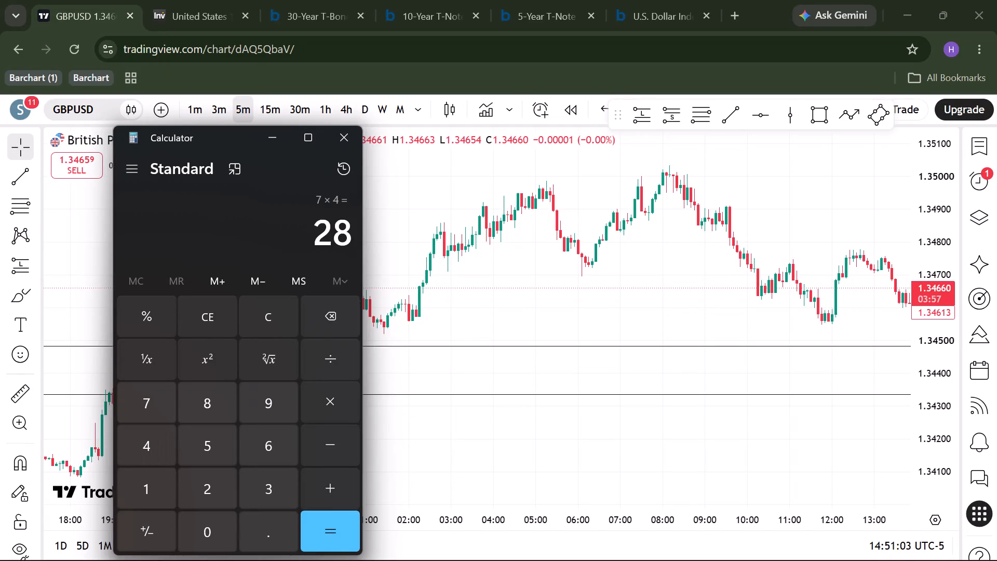
# Calculate the sums 32 + 35 and 120 + 100.
pyautogui.write('32')
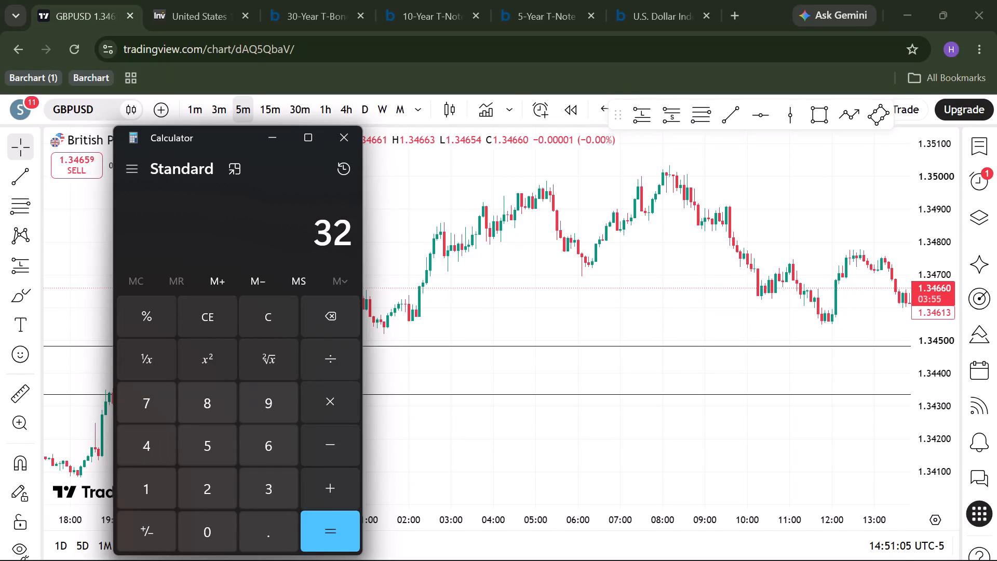
pyautogui.hotkey('shift', '+')
pyautogui.write('35')
pyautogui.press('Return')
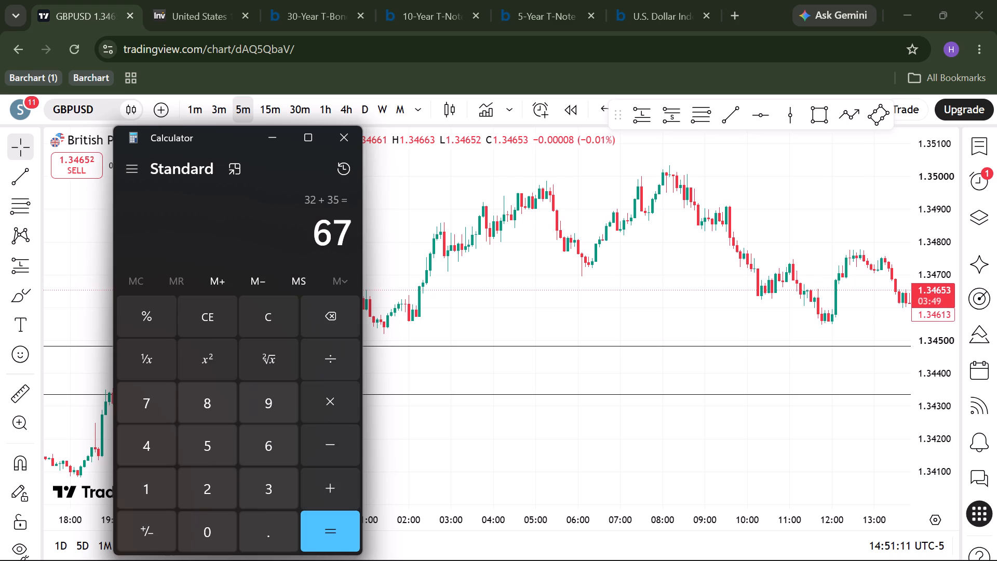
pyautogui.write('120')
pyautogui.hotkey('shift', '+')
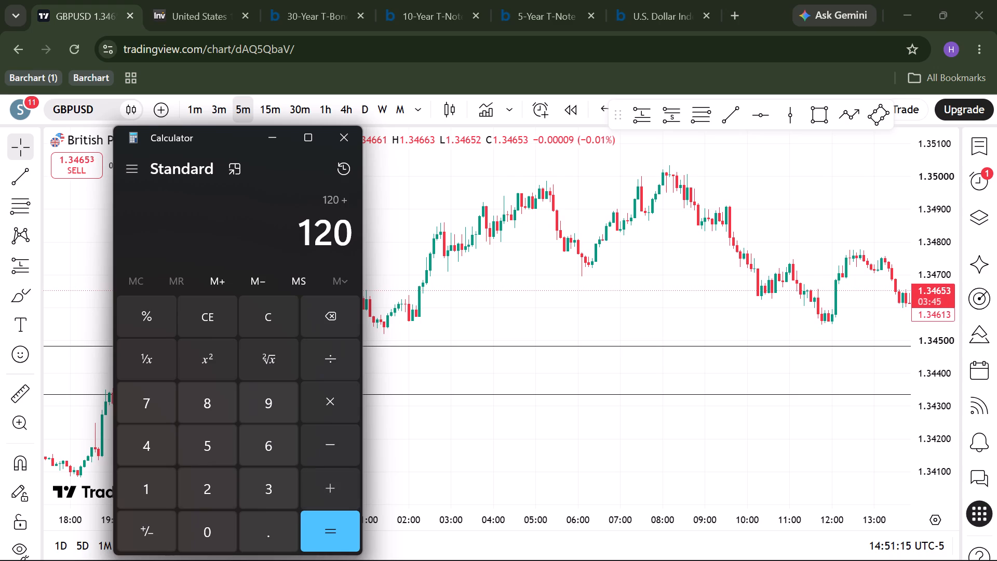
pyautogui.write('100')
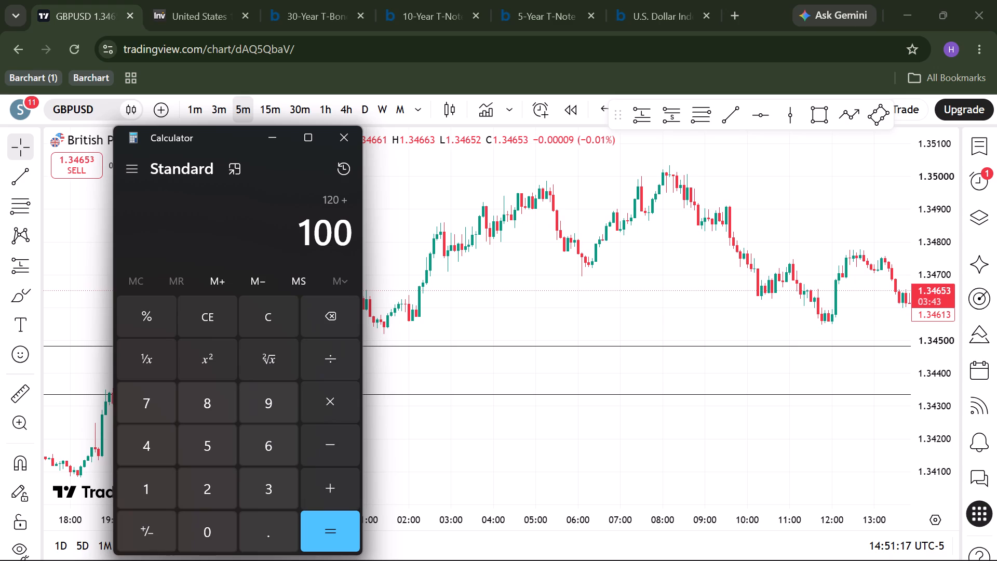
pyautogui.press('Return')
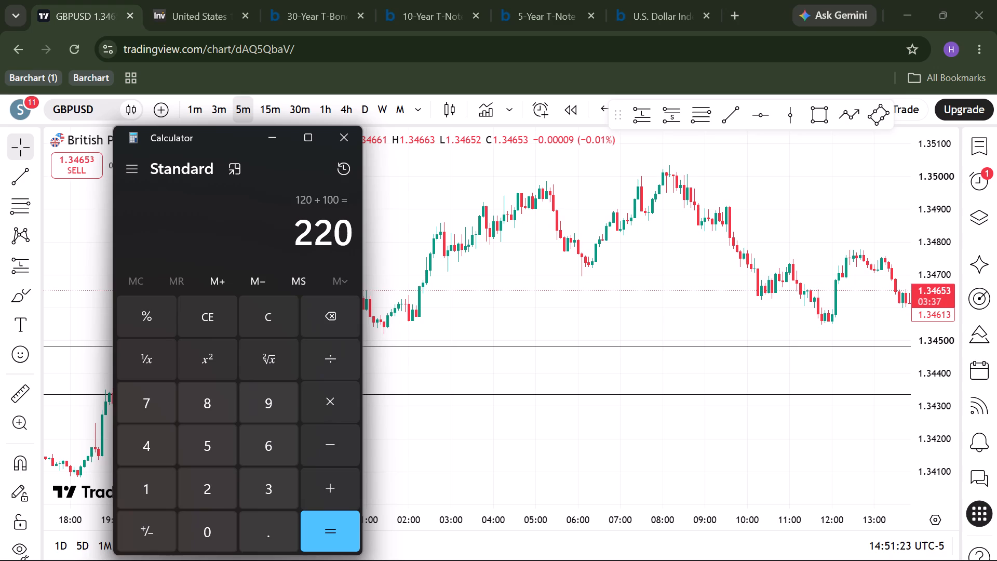
# Calculate the sums 60 + 50 and 90 + 80.
pyautogui.press('6')
pyautogui.press('0')
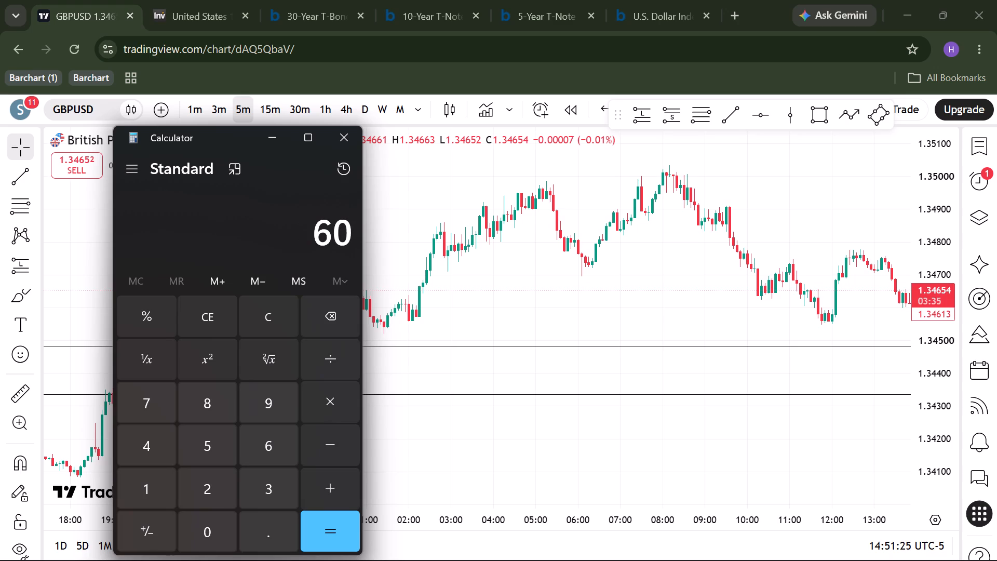
pyautogui.write('+500')
pyautogui.press('BackSpace')
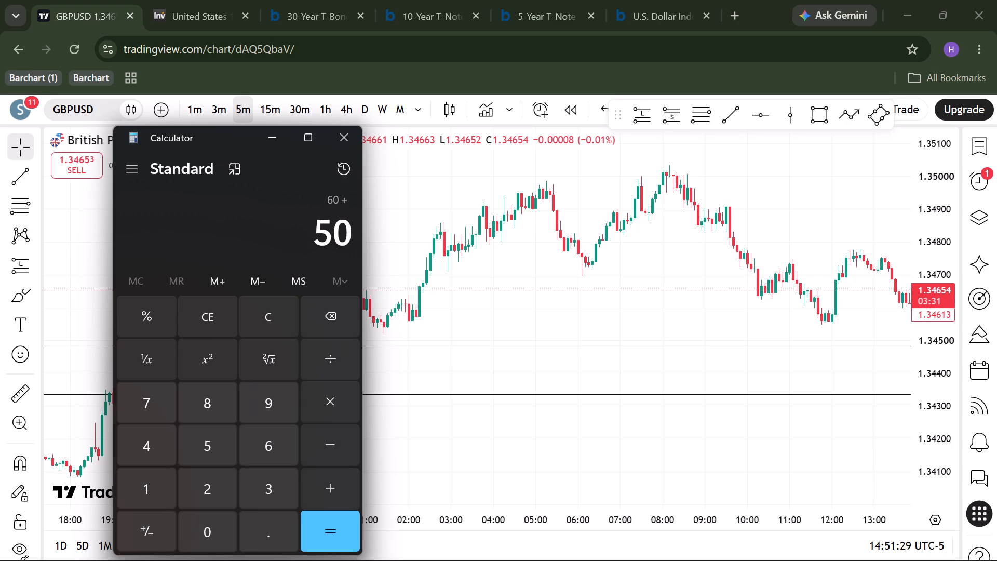
pyautogui.press('Return')
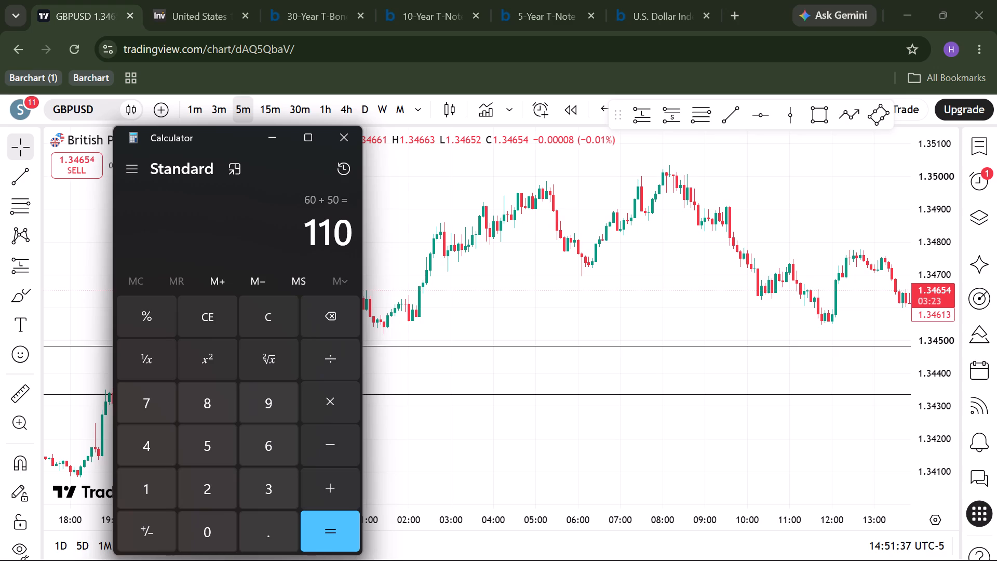
pyautogui.write('90')
pyautogui.hotkey('shift', '+')
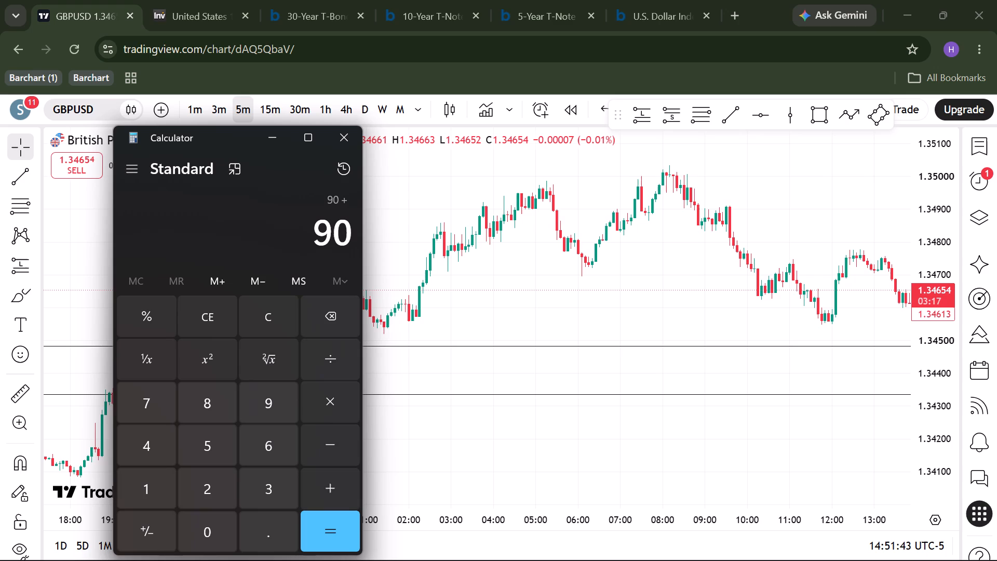
pyautogui.write('80')
pyautogui.press('Return')
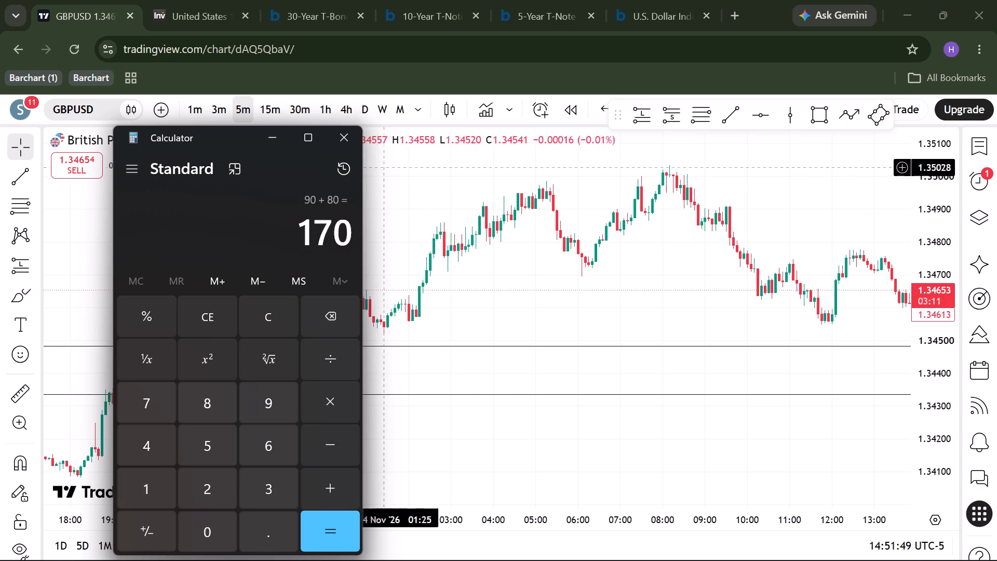
# Return to the GBPUSD chart and place a long position at 4 November 01:35 with entry about 1.34565, stop about 1.34514 and target about 1.34970.
pyautogui.click(436, 219)
pyautogui.scroll(-3, 431, 322)
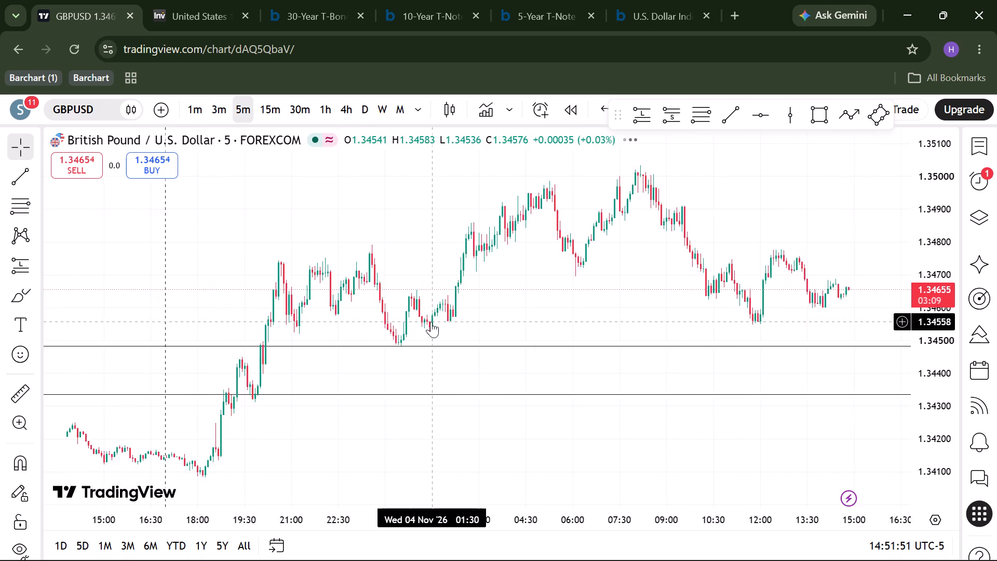
pyautogui.scroll(-1, 431, 322)
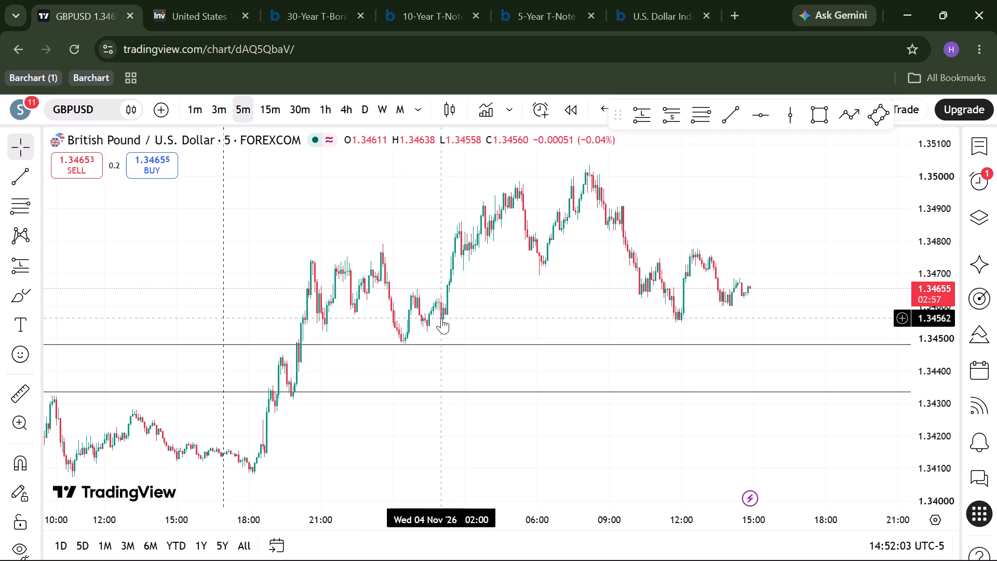
pyautogui.click(646, 119)
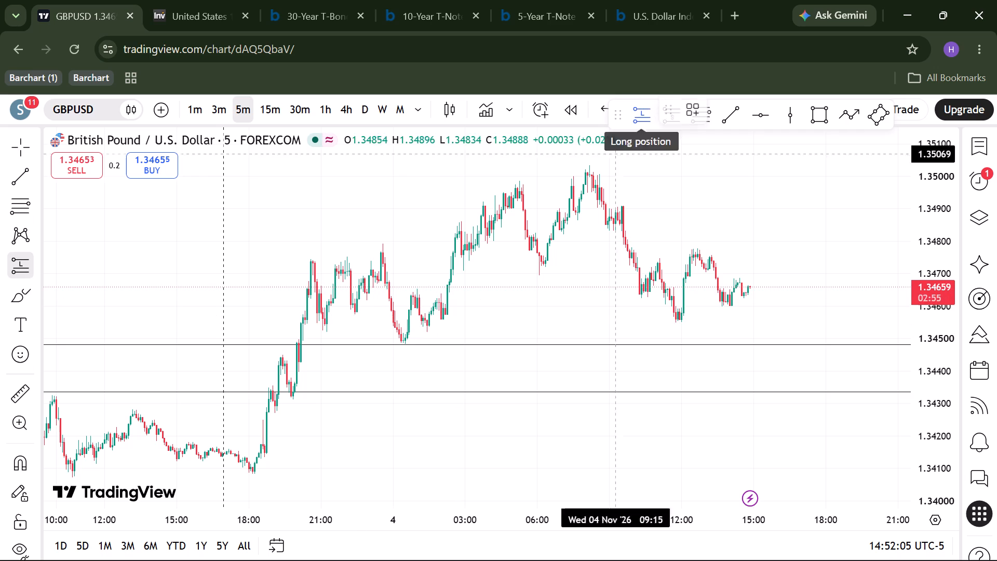
pyautogui.click(431, 317)
pyautogui.moveTo(430, 379); pyautogui.dragTo(435, 329)
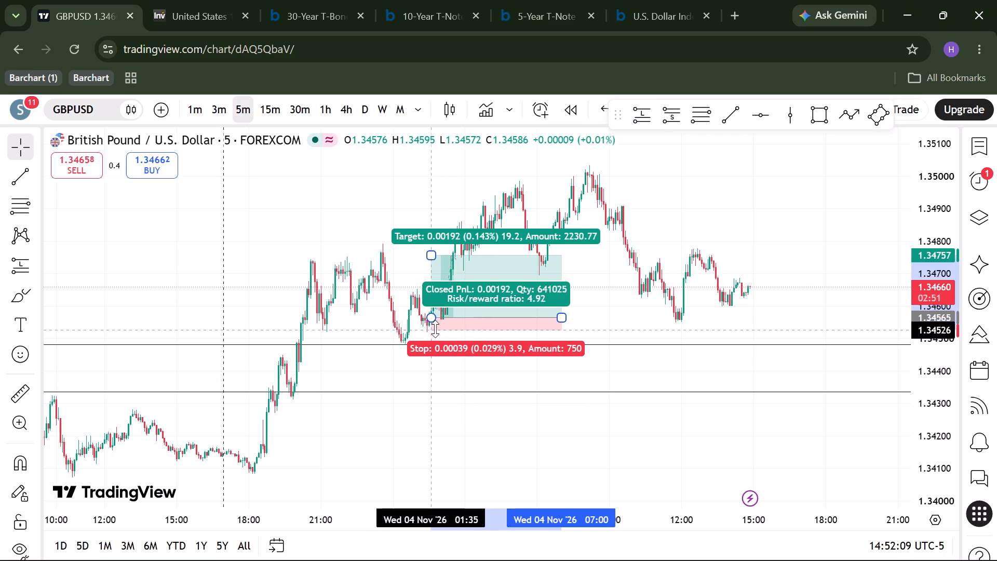
pyautogui.moveTo(435, 329); pyautogui.dragTo(432, 334)
pyautogui.moveTo(434, 259); pyautogui.dragTo(453, 226)
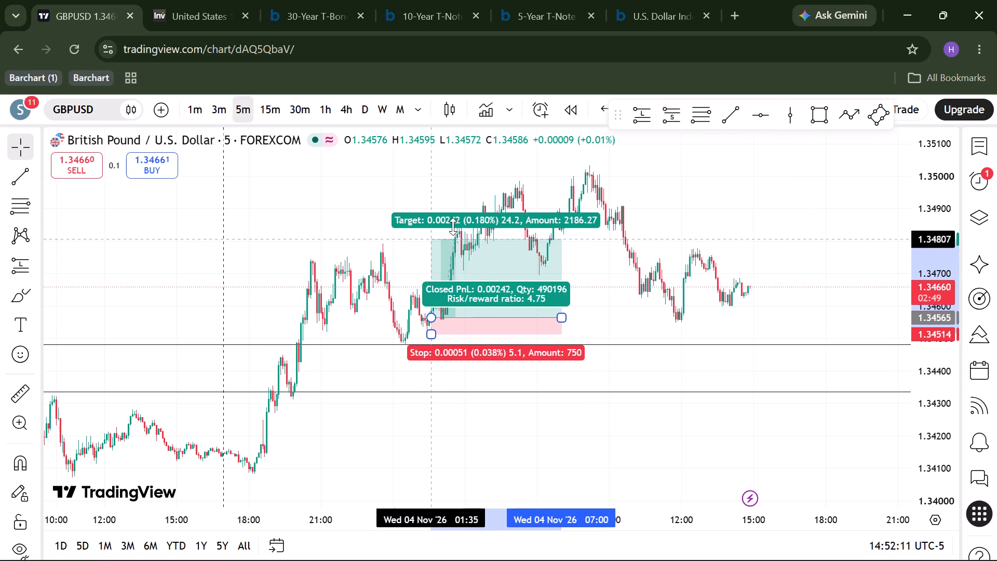
pyautogui.moveTo(453, 226); pyautogui.dragTo(466, 186)
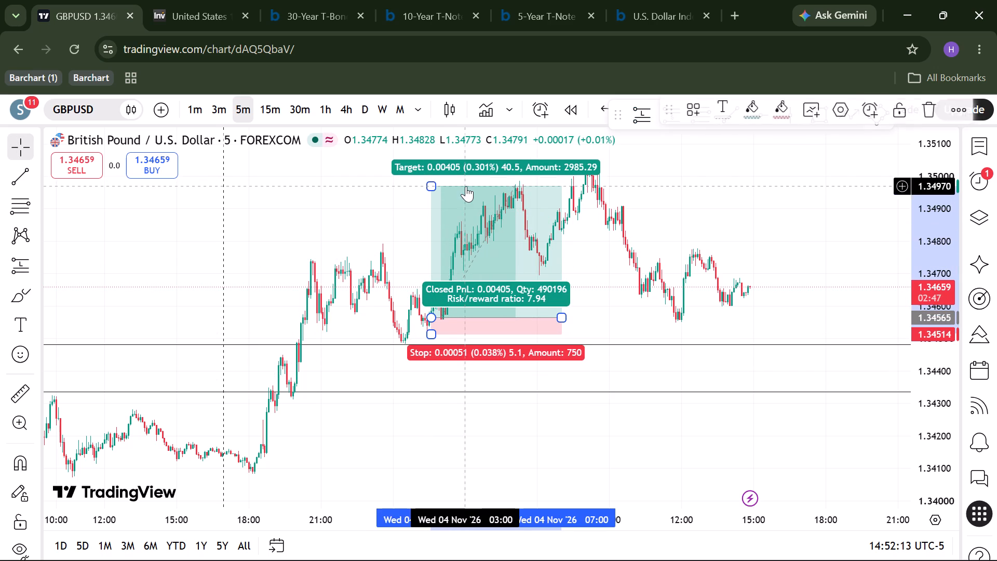
pyautogui.click(388, 236)
# Open the saved TradingView chart in a new browser tab.
pyautogui.scroll(-1, 388, 236)
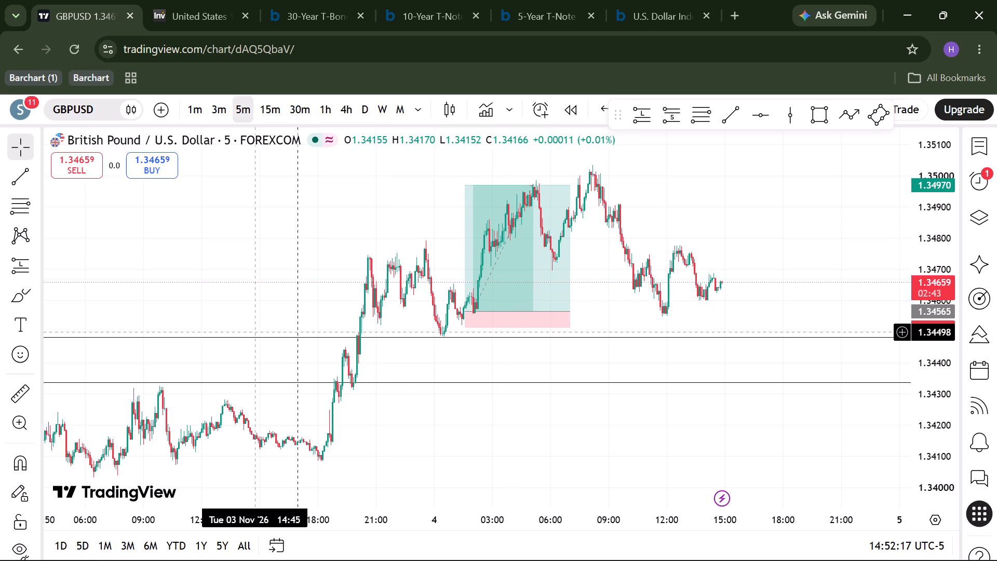
pyautogui.hotkey('ctrl', 't')
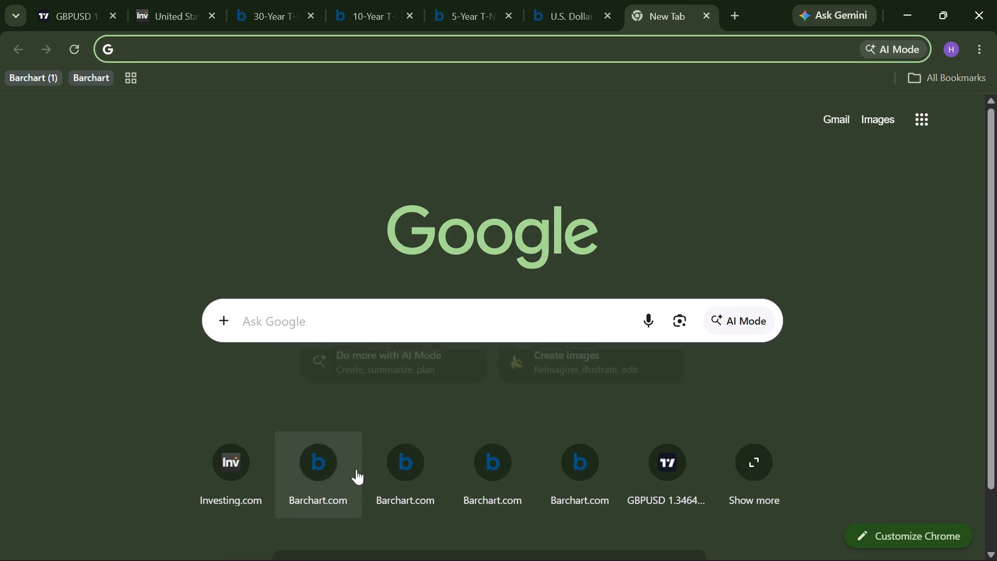
pyautogui.click(680, 471)
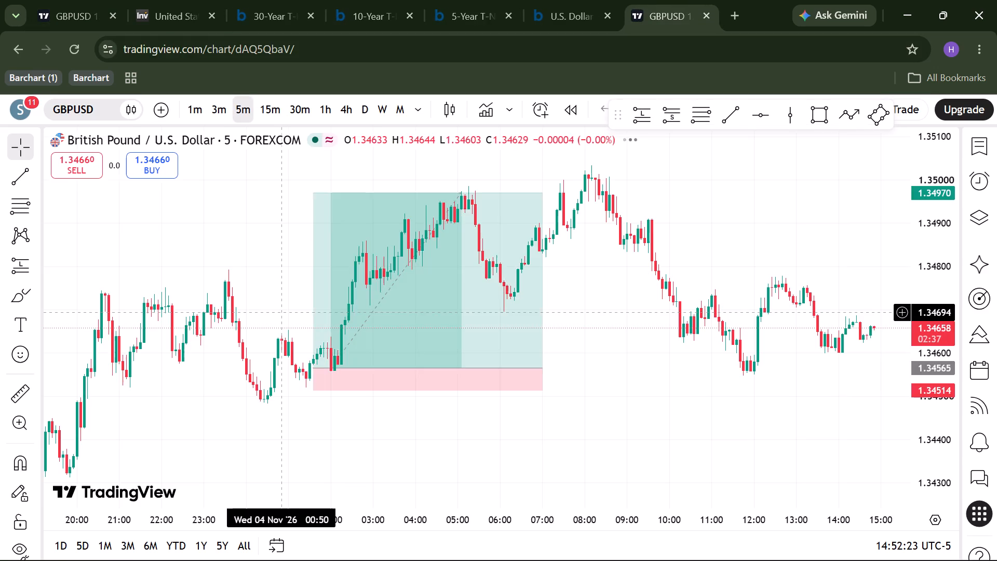
# Step the new tab's 5-minute chart through USDJPY, USDCHF and EURUSD to XAUUSD.
pyautogui.scroll(-3, 348, 365)
pyautogui.press('space')
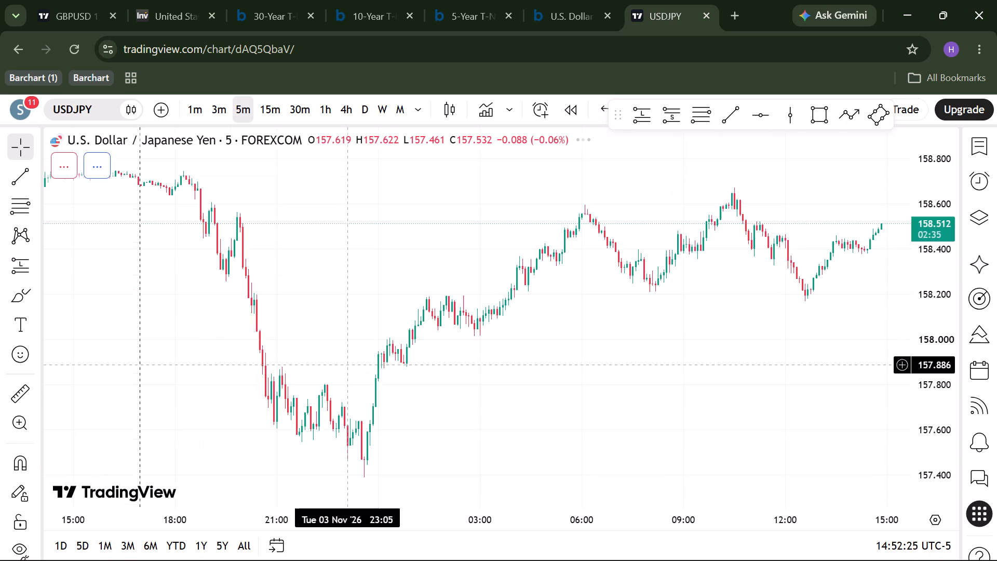
pyautogui.press('space')
pyautogui.scroll(-1, 348, 365)
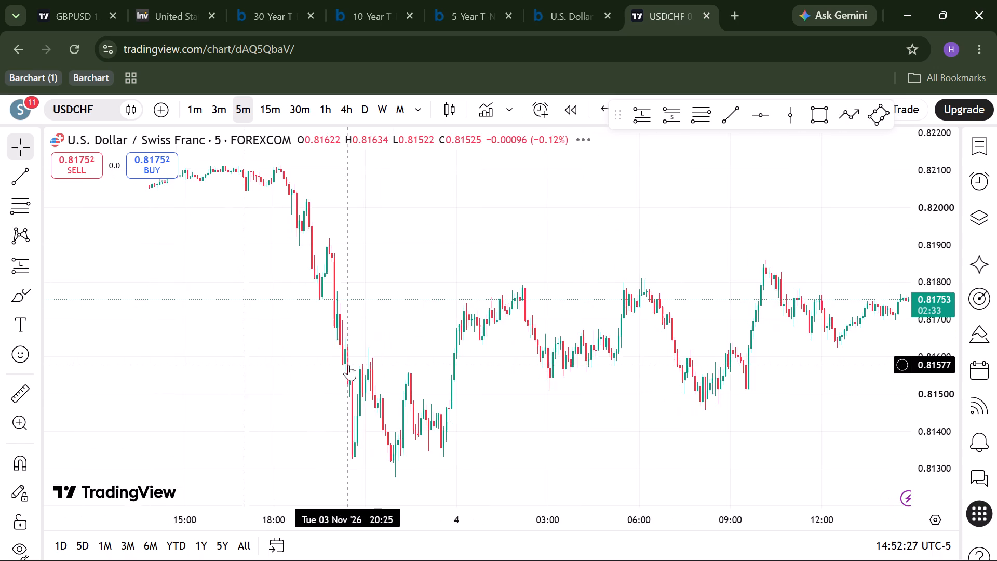
pyautogui.scroll(-1, 348, 365)
pyautogui.press('space')
pyautogui.press('space')
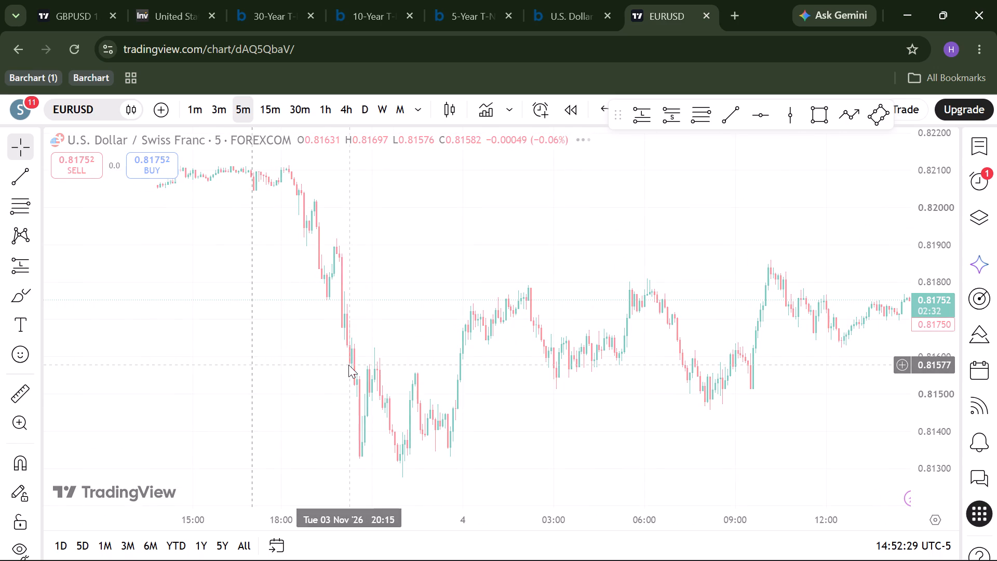
pyautogui.press('space')
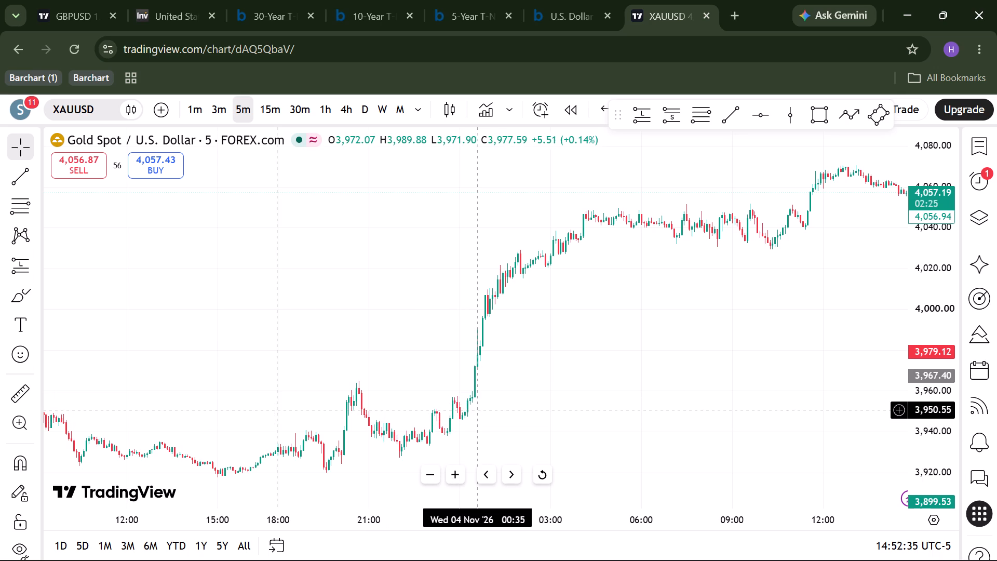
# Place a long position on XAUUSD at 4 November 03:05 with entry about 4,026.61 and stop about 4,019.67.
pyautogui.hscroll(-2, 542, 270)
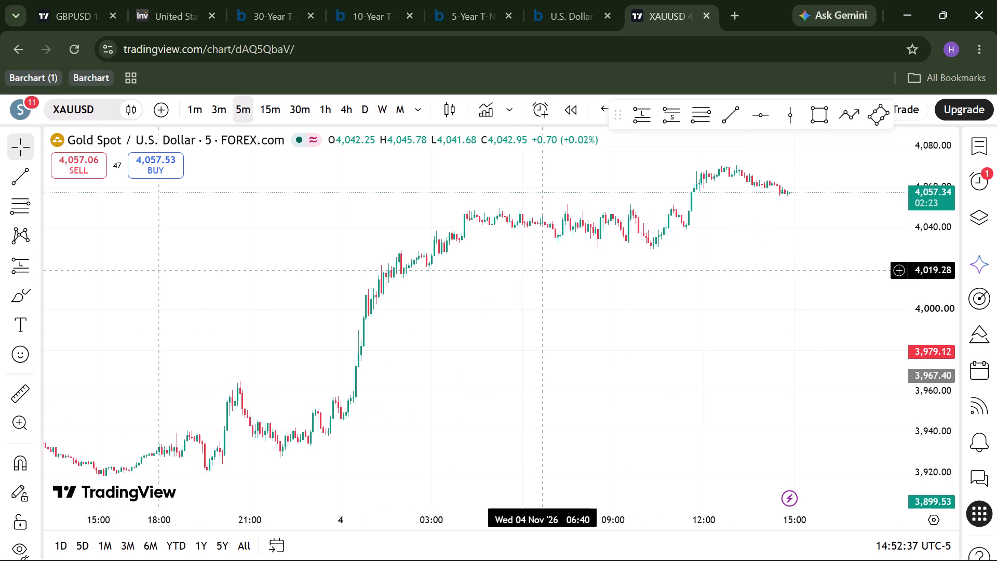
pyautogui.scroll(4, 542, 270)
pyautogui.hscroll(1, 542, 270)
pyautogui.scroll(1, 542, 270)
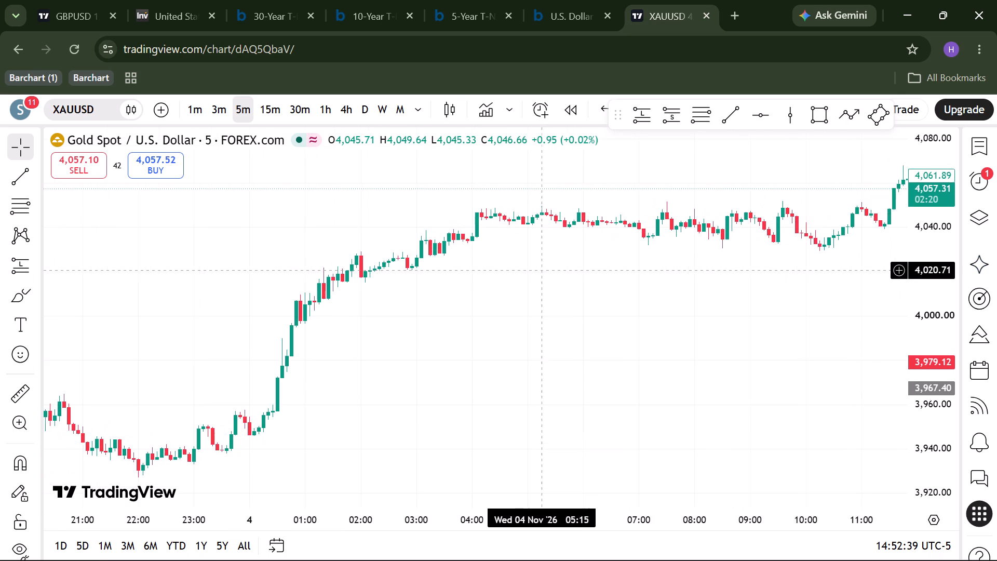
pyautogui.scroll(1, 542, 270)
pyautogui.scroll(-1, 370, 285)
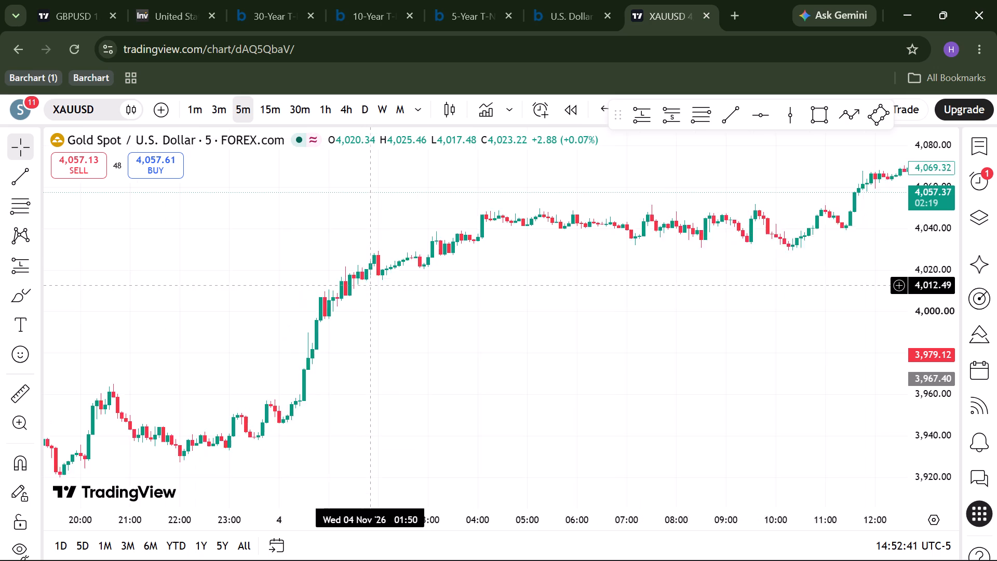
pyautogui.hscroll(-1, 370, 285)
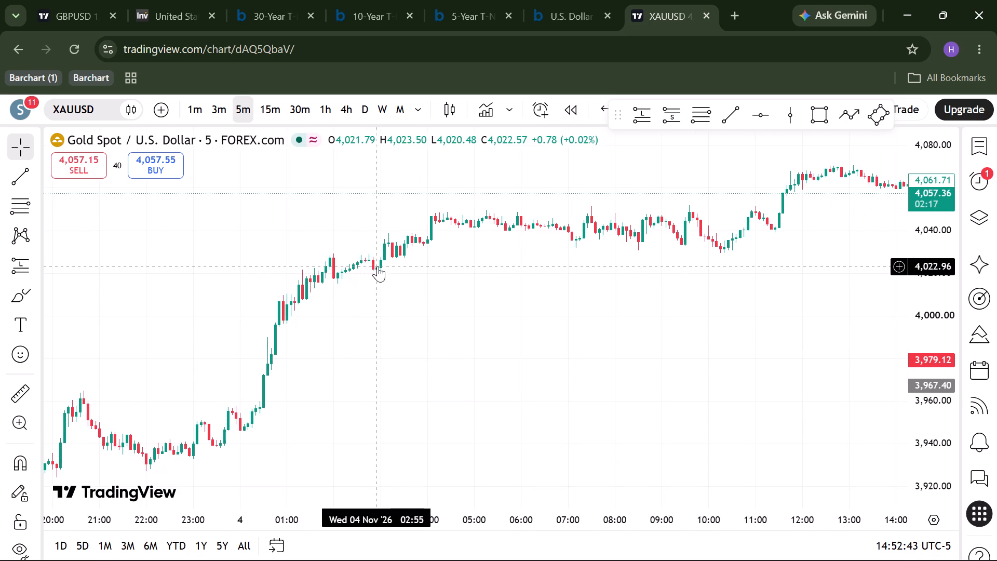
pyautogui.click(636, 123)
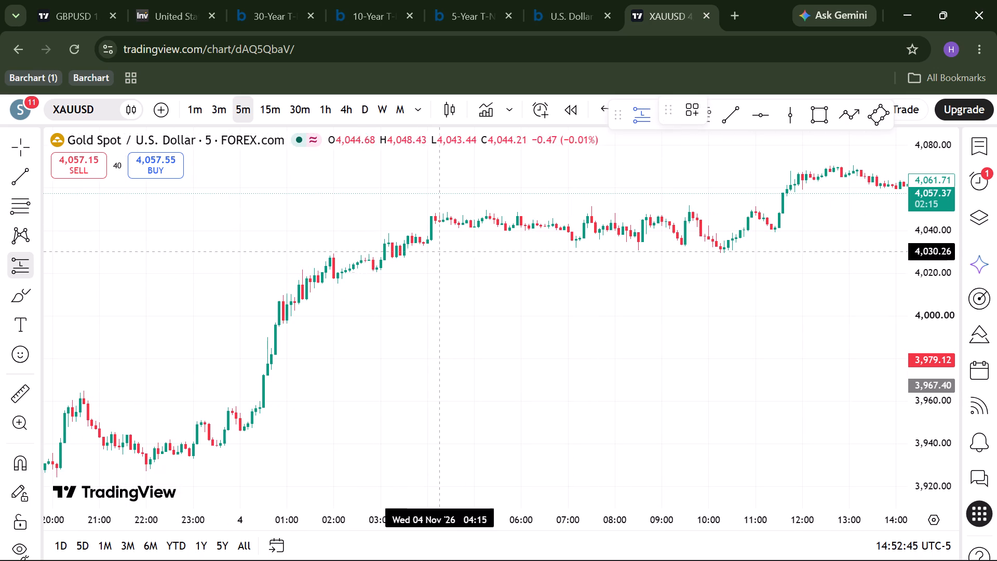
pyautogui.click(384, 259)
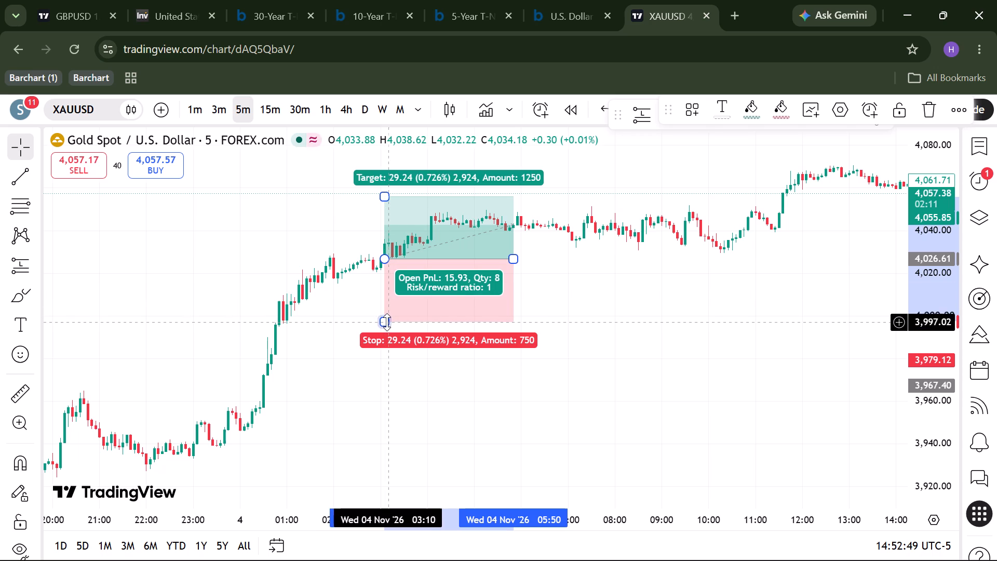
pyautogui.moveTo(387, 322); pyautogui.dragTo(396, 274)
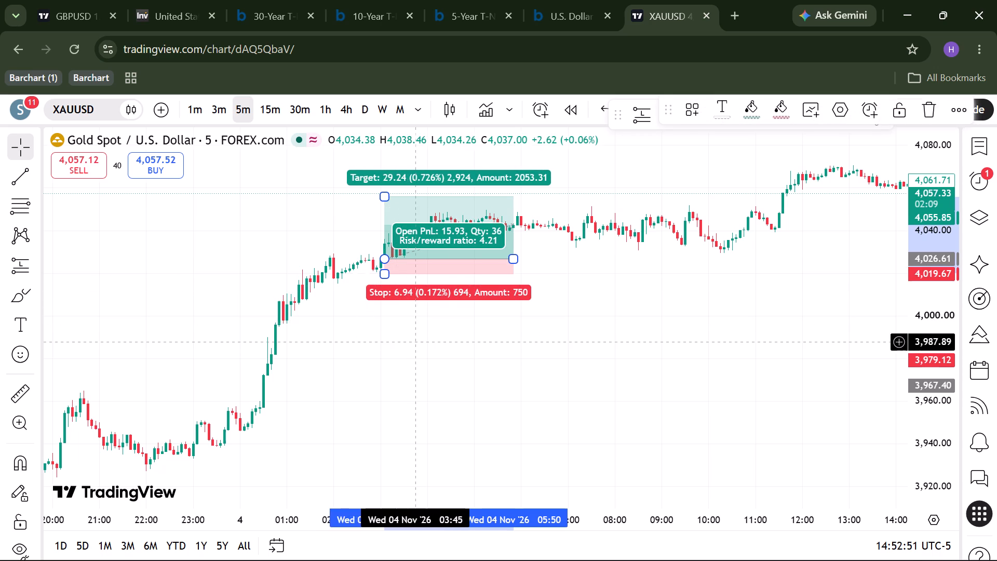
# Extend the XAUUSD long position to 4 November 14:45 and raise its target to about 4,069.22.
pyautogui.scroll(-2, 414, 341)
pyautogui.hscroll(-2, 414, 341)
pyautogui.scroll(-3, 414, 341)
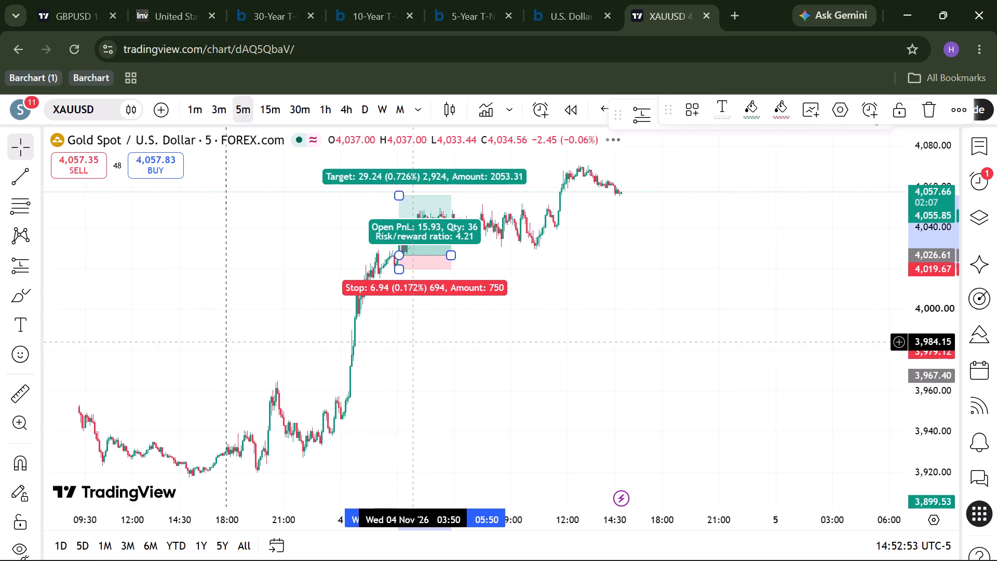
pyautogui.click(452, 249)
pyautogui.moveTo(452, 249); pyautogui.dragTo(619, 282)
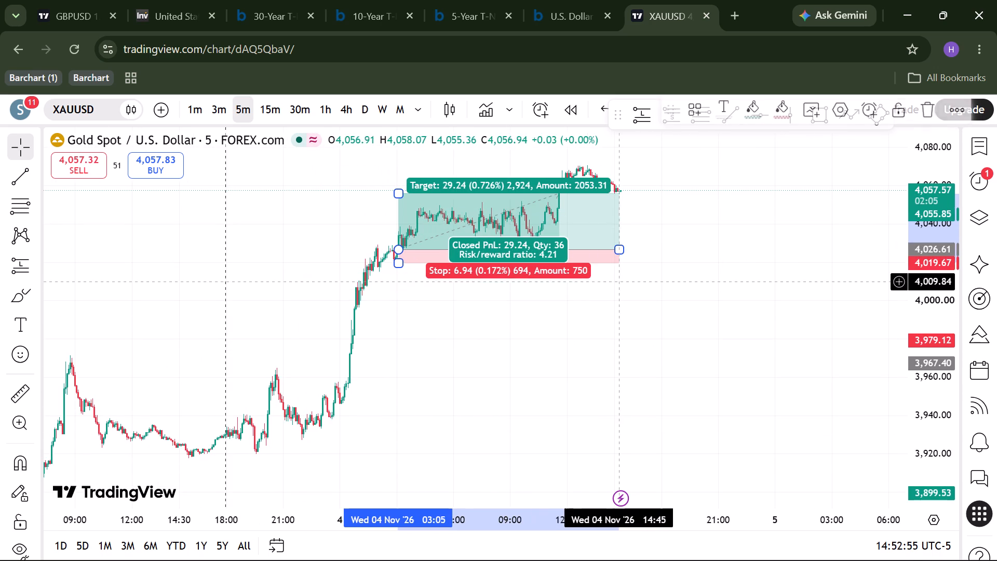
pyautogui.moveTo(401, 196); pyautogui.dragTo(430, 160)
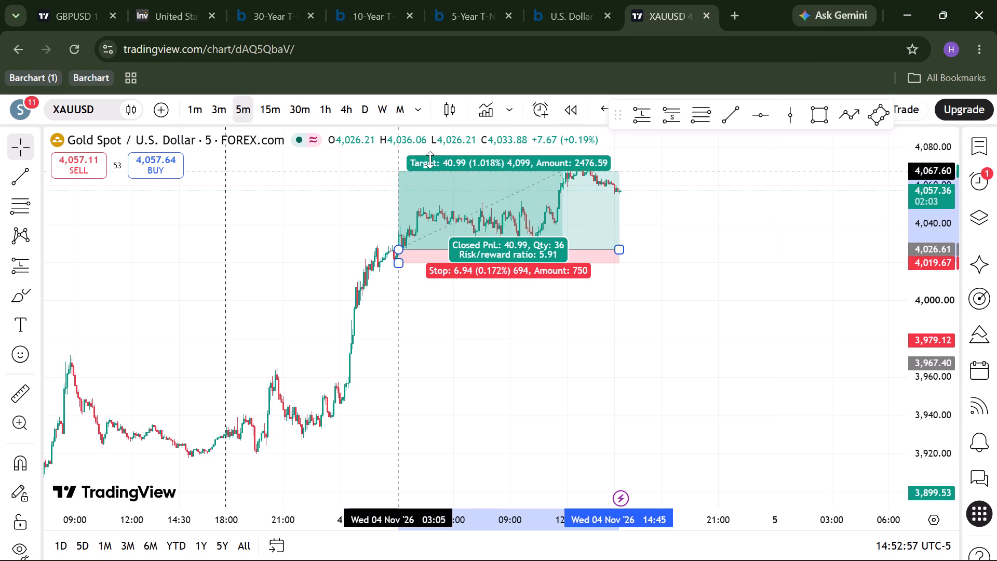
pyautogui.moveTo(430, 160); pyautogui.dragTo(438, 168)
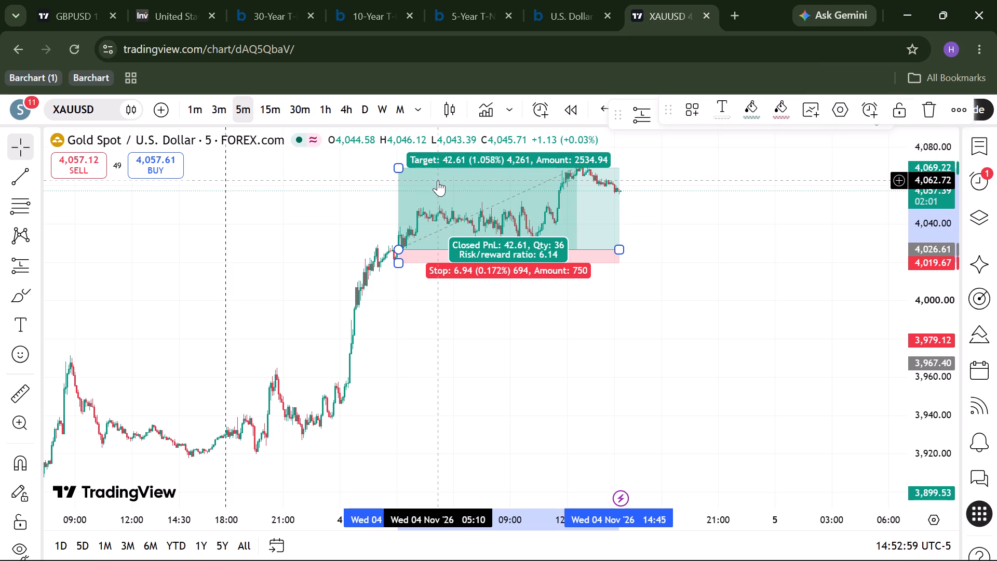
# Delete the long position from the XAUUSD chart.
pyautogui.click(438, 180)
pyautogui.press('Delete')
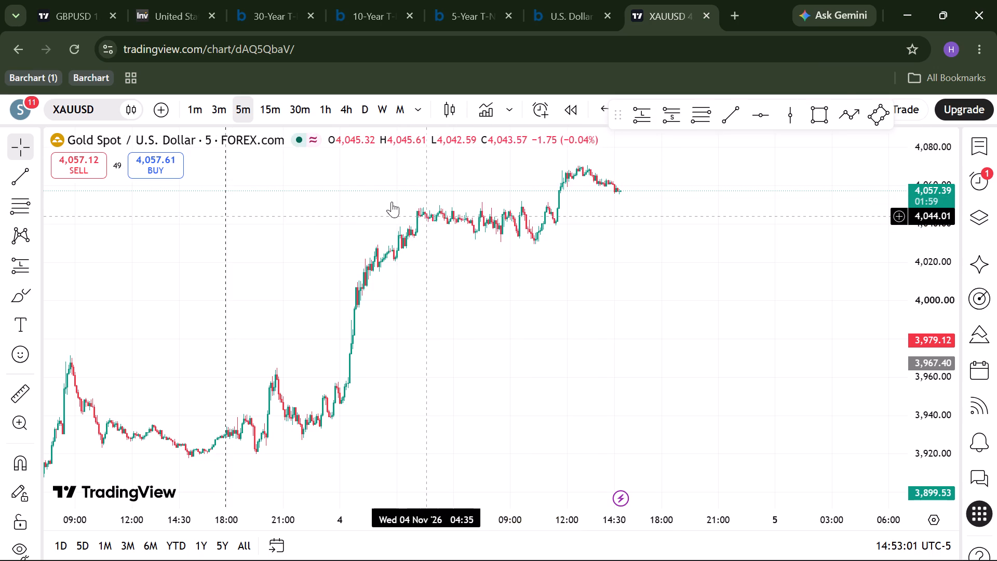
# Step the chart to USDJPY and examine its 5-minute price action across 3 and 4 November.
pyautogui.press('space')
pyautogui.press('space')
pyautogui.press('space')
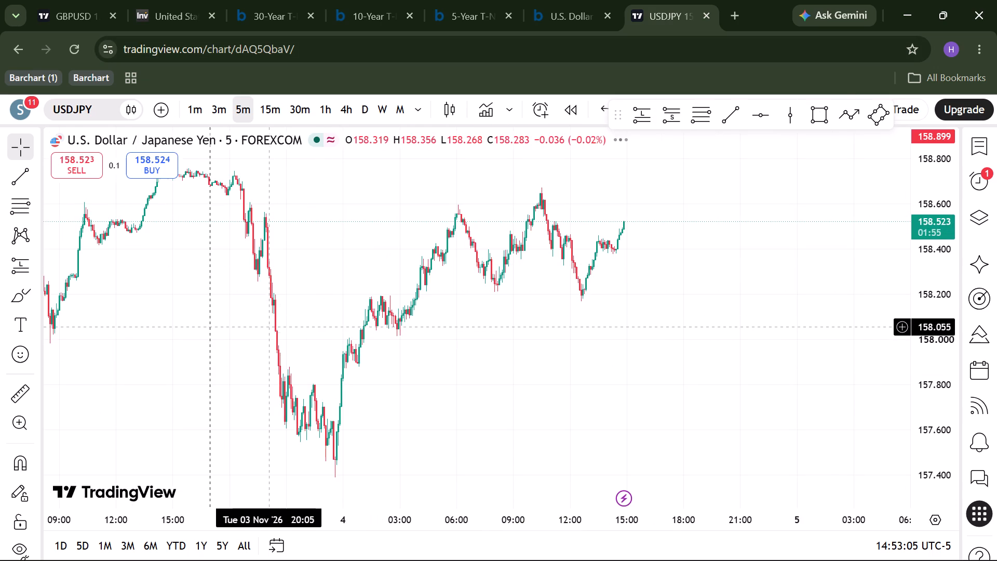
pyautogui.scroll(-1, 268, 263)
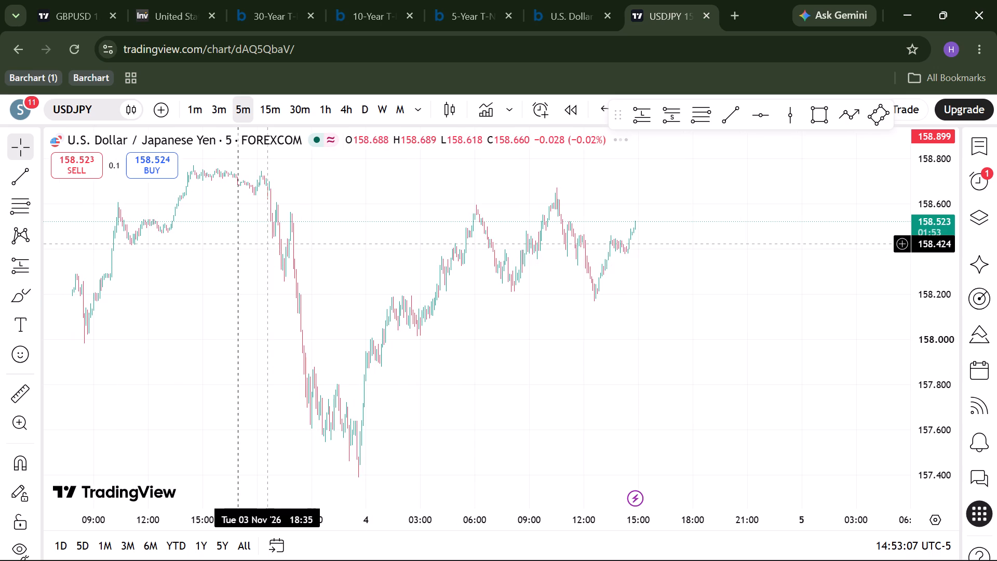
pyautogui.scroll(2, 355, 416)
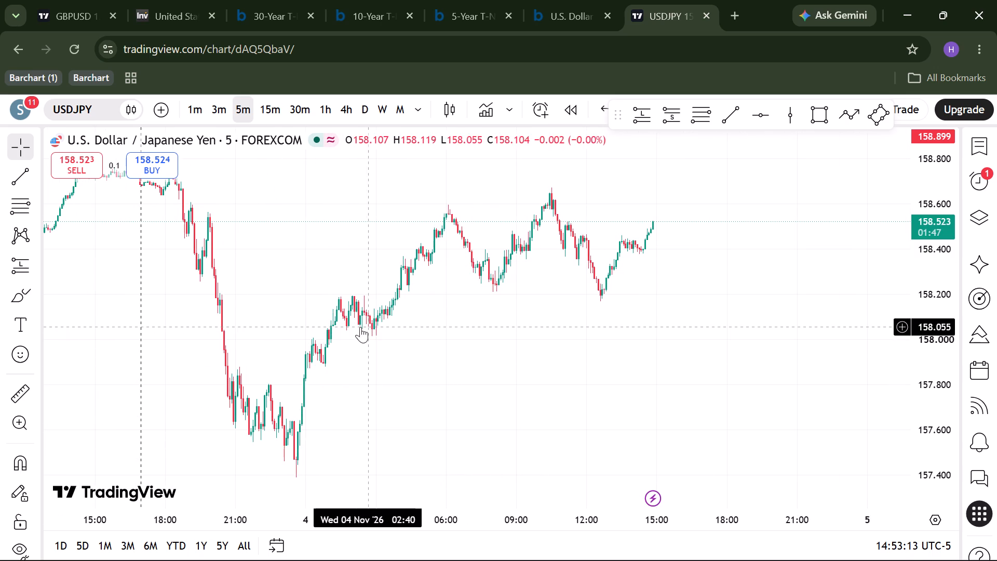
pyautogui.scroll(-1, 417, 251)
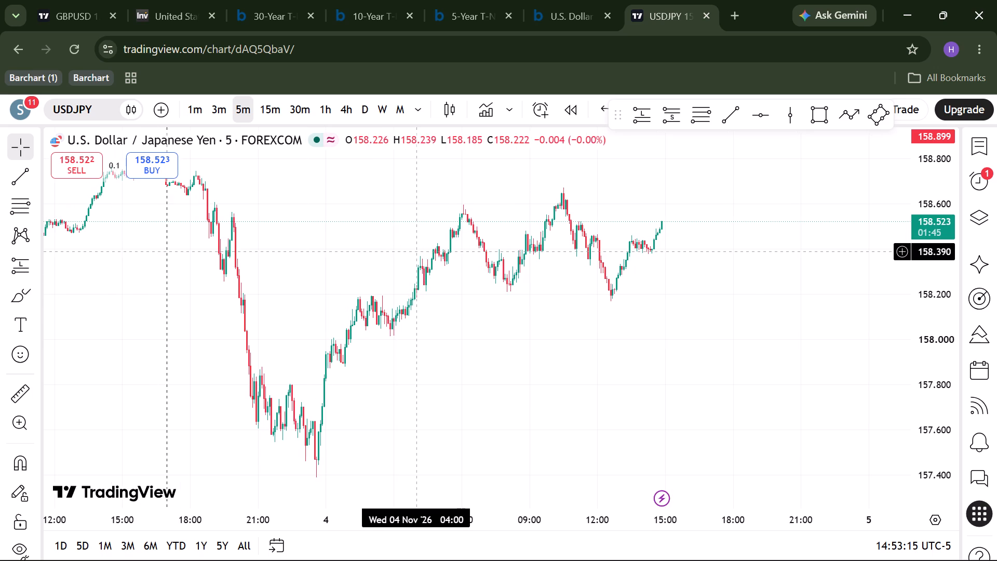
pyautogui.scroll(-1, 417, 251)
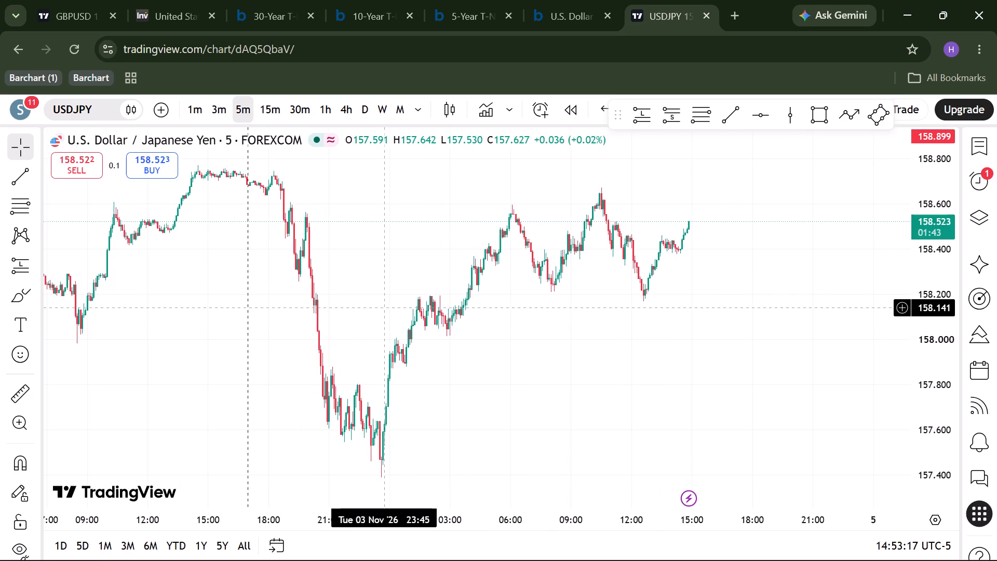
# Check the GBPUSD chart's long position, and switch to the other browser window showing the EURUSD chart.
pyautogui.click(45, 0)
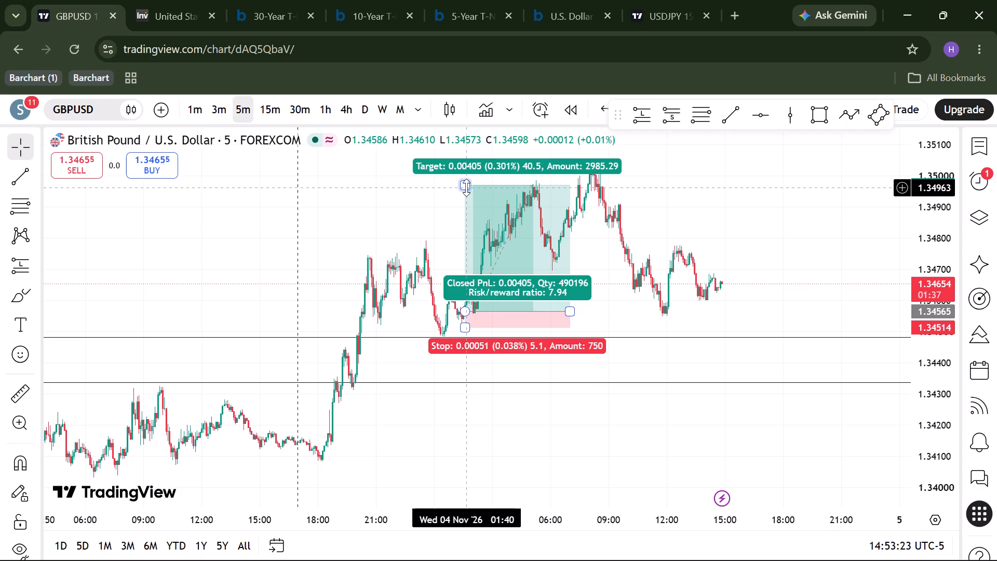
pyautogui.hotkey('alt', 'Tab')
pyautogui.hotkey('alt', 'Tab')
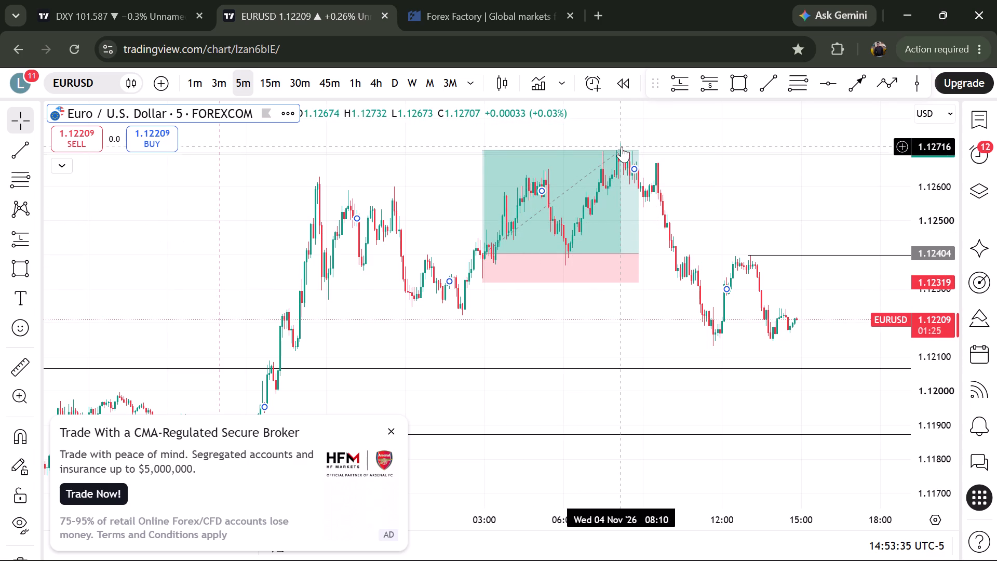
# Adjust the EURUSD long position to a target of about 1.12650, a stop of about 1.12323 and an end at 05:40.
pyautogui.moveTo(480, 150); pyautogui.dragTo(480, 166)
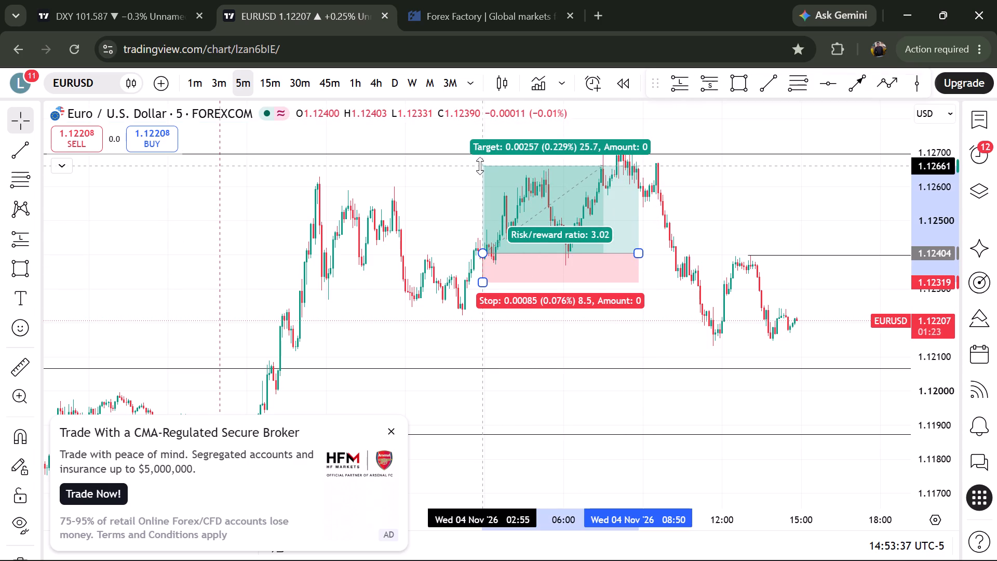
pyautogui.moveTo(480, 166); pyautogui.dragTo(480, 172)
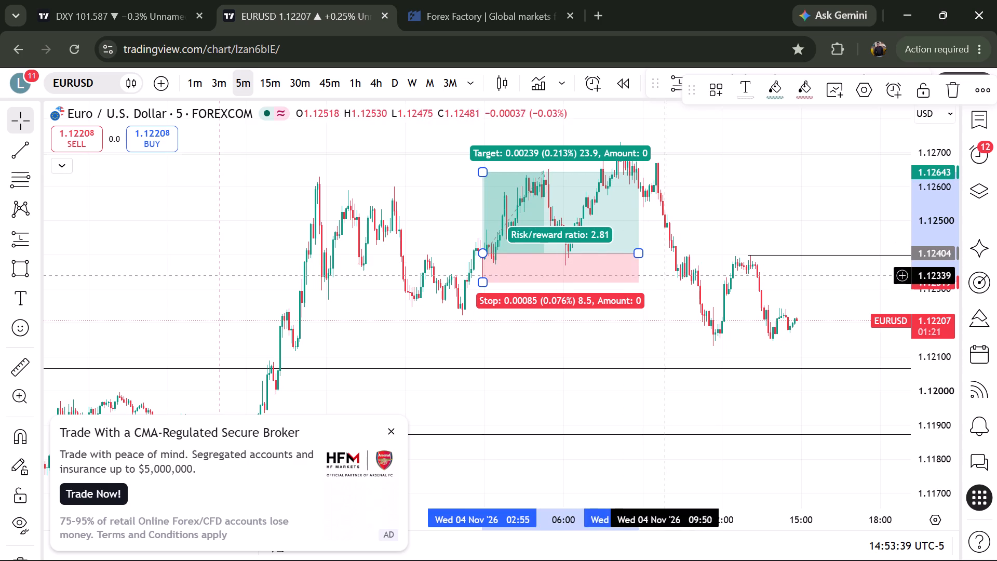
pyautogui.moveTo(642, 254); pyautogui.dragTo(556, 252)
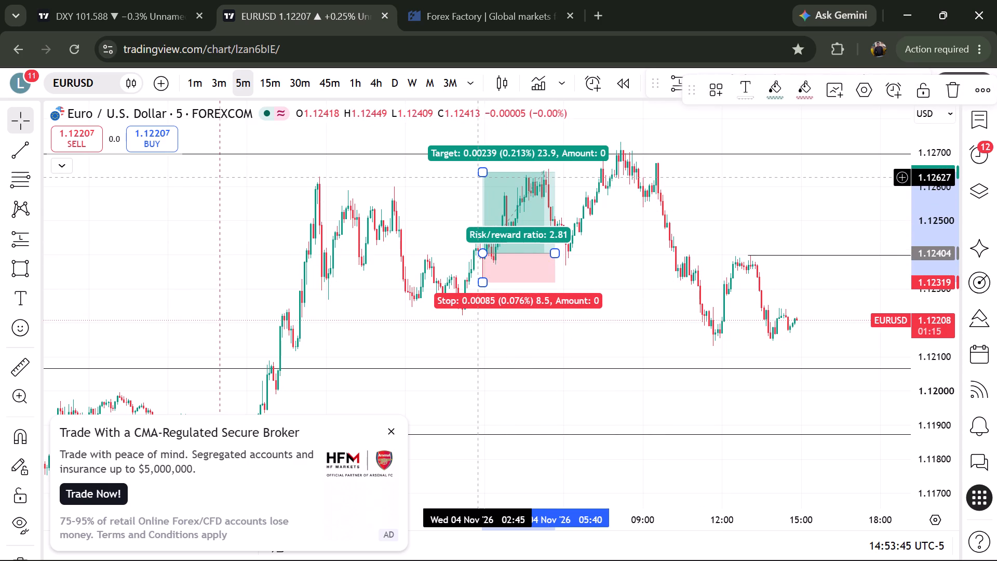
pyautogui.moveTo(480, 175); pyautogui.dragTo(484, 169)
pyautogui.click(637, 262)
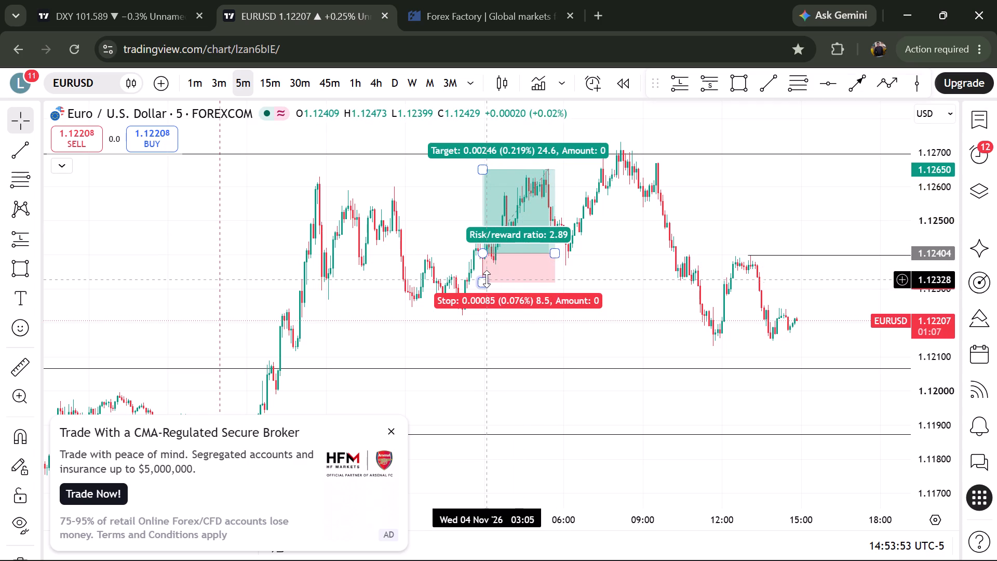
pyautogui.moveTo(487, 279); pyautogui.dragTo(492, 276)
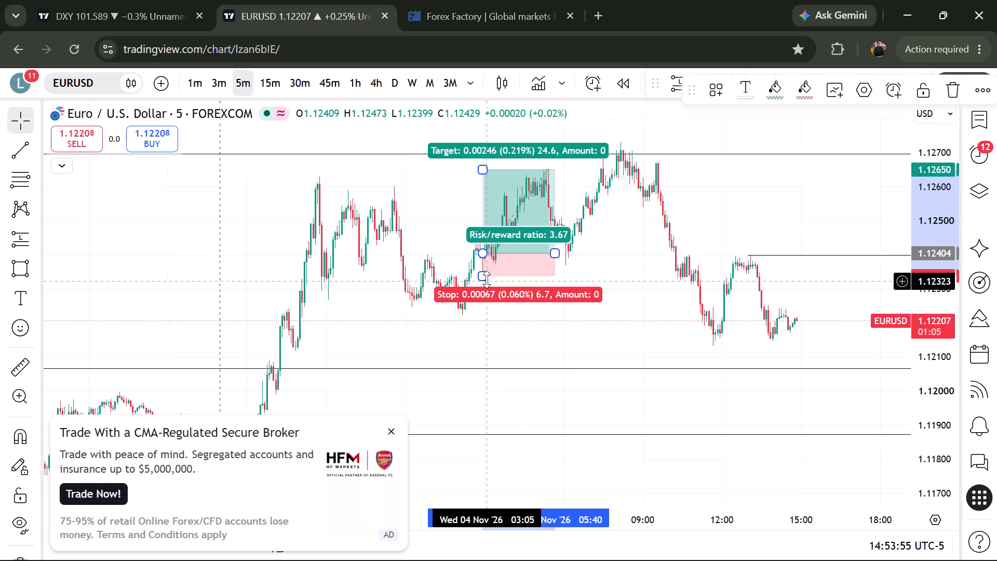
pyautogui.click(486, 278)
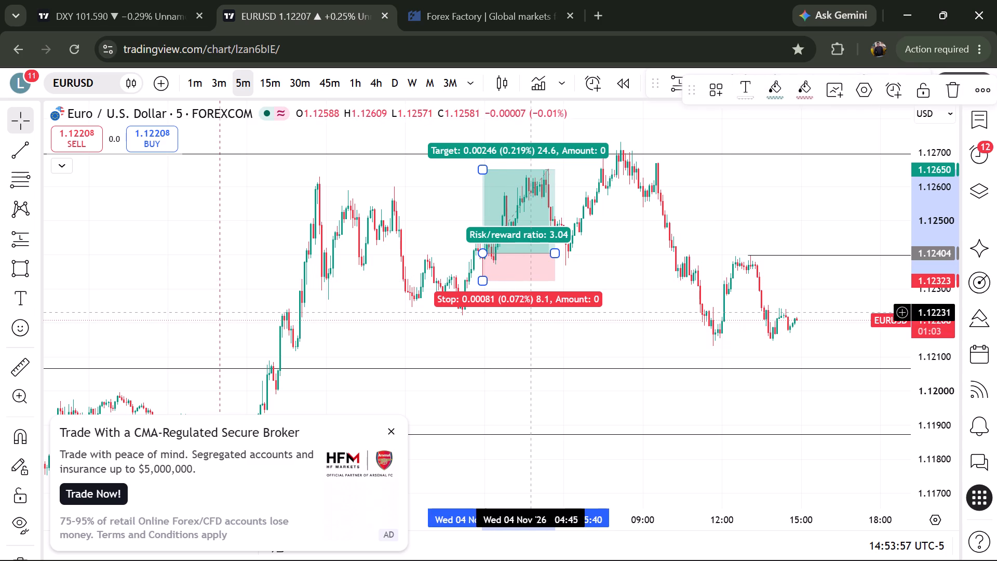
# Delete the long position from the EURUSD chart.
pyautogui.click(534, 278)
pyautogui.press('Delete')
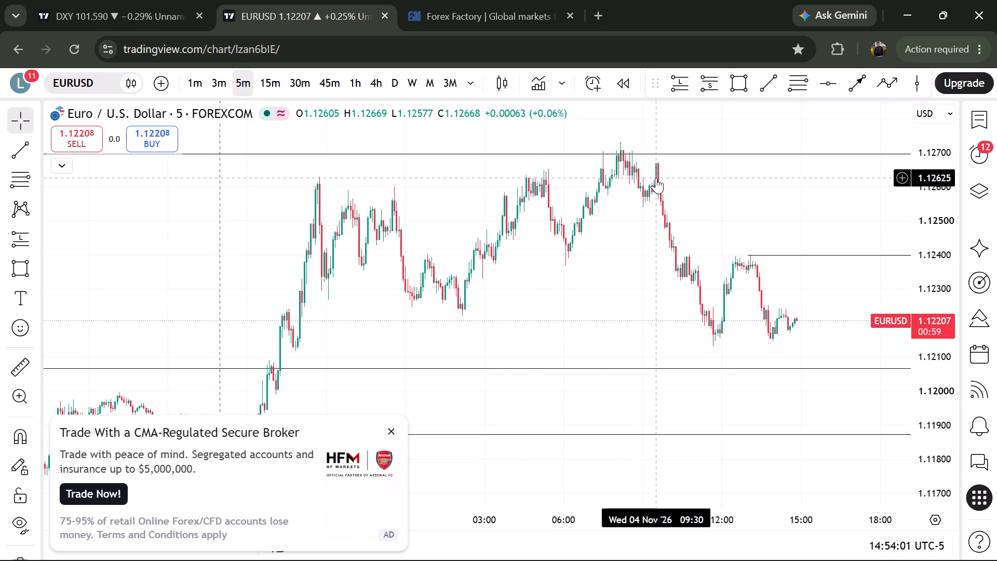
# Set the DXY chart to the 5-minute interval and examine the 4 November price action around 09:30.
pyautogui.click(74, 0)
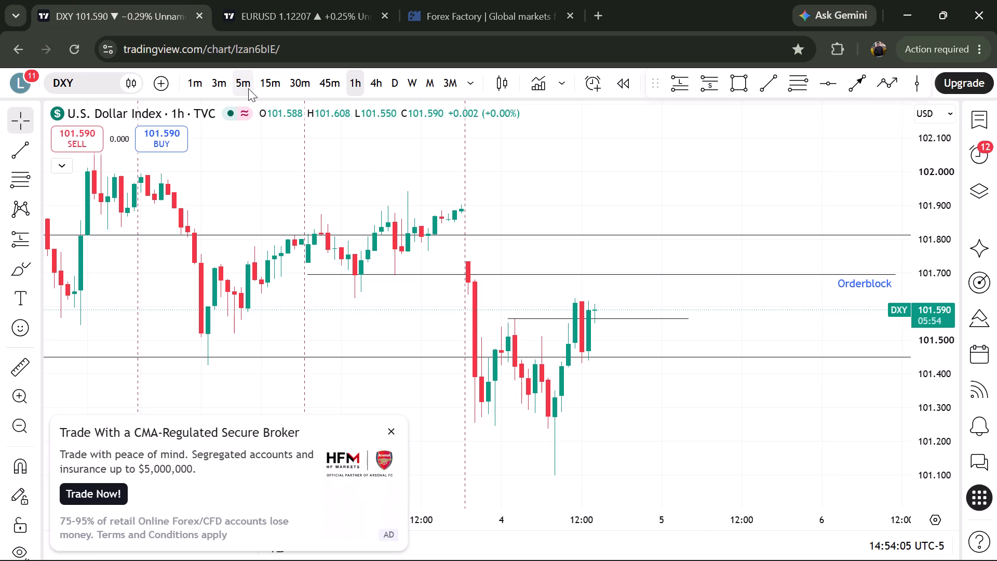
pyautogui.click(248, 88)
pyautogui.scroll(-3, 416, 302)
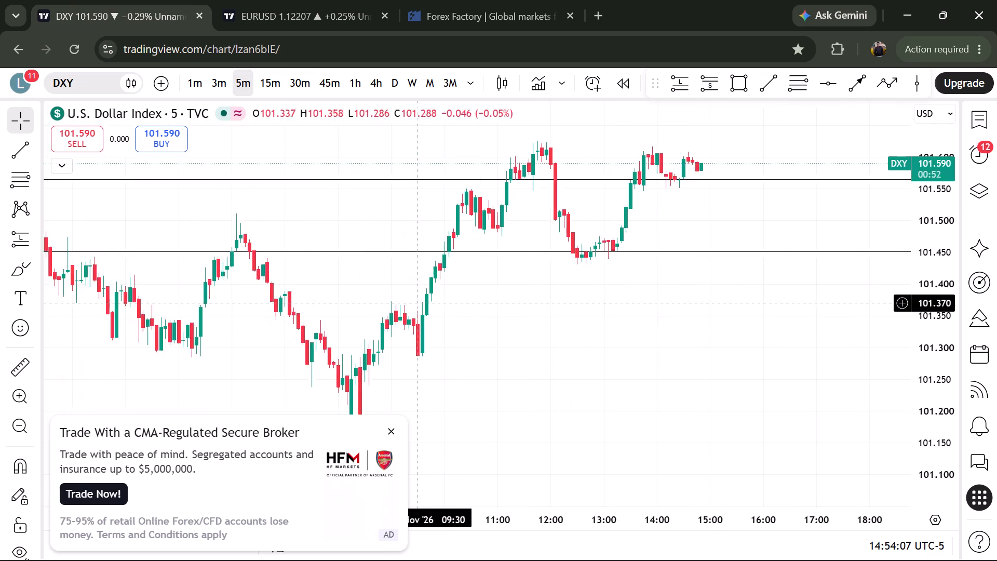
pyautogui.scroll(-1, 416, 302)
pyautogui.hscroll(1, 416, 302)
pyautogui.rightClick(416, 302)
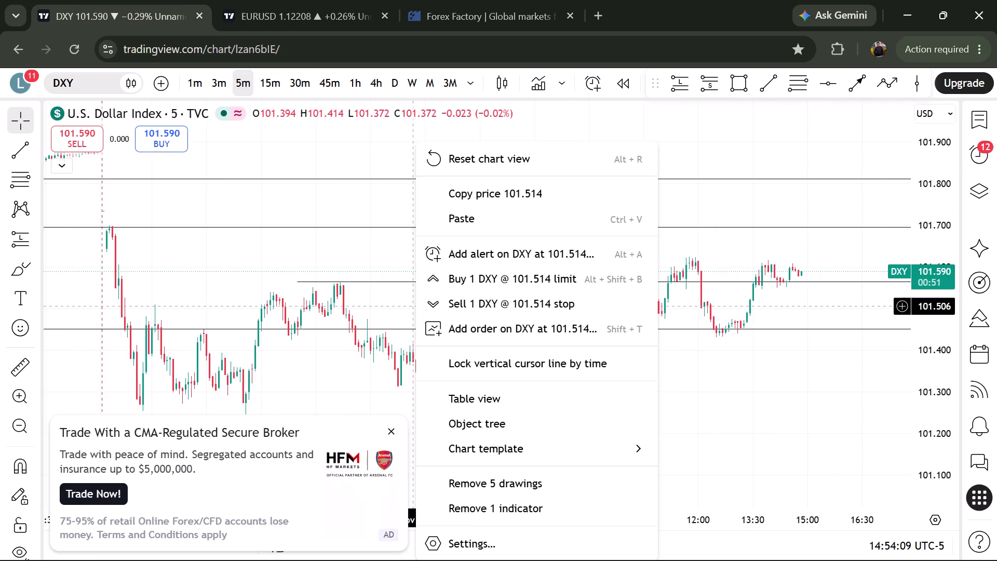
pyautogui.click(389, 285)
pyautogui.hscroll(1, 389, 285)
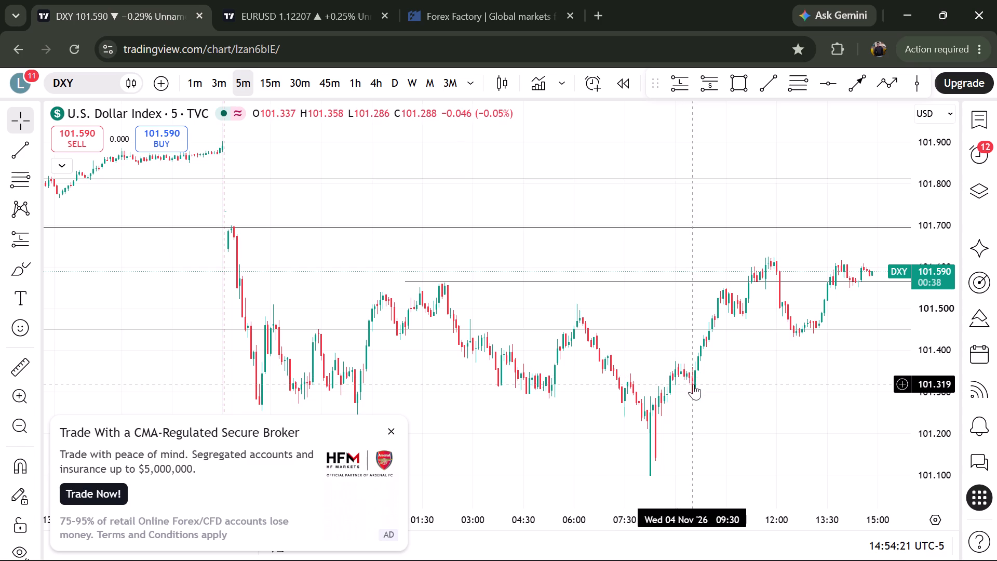
pyautogui.scroll(1, 693, 384)
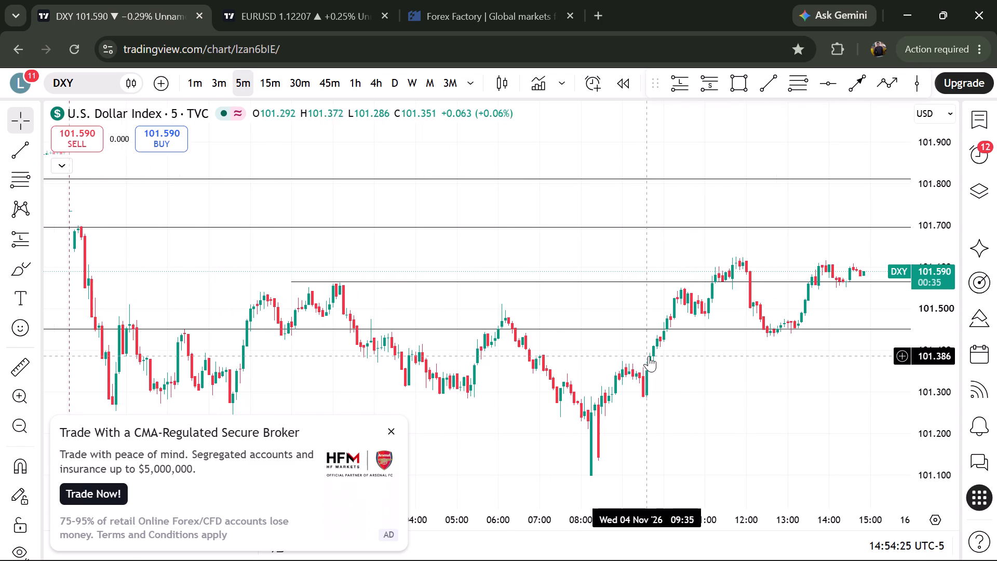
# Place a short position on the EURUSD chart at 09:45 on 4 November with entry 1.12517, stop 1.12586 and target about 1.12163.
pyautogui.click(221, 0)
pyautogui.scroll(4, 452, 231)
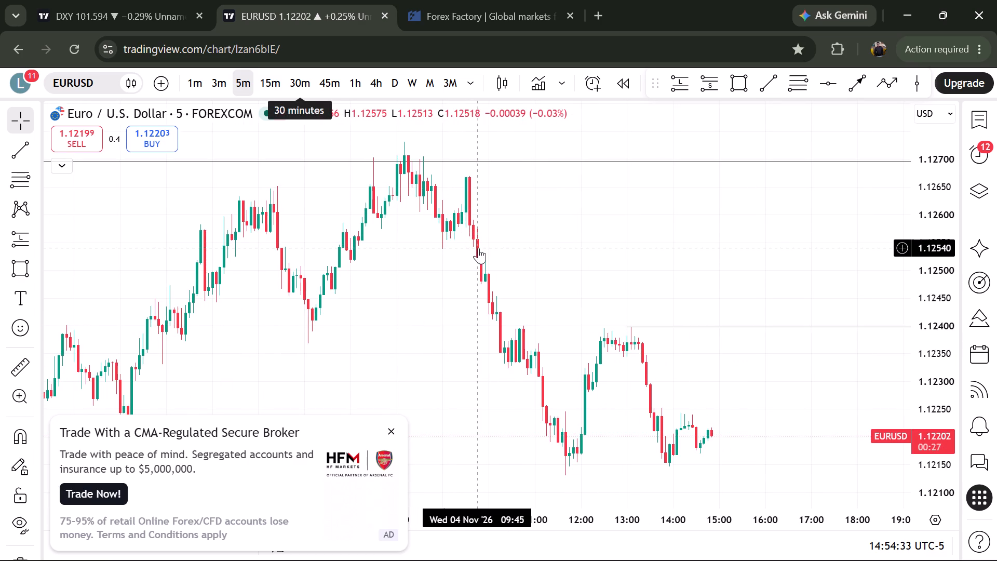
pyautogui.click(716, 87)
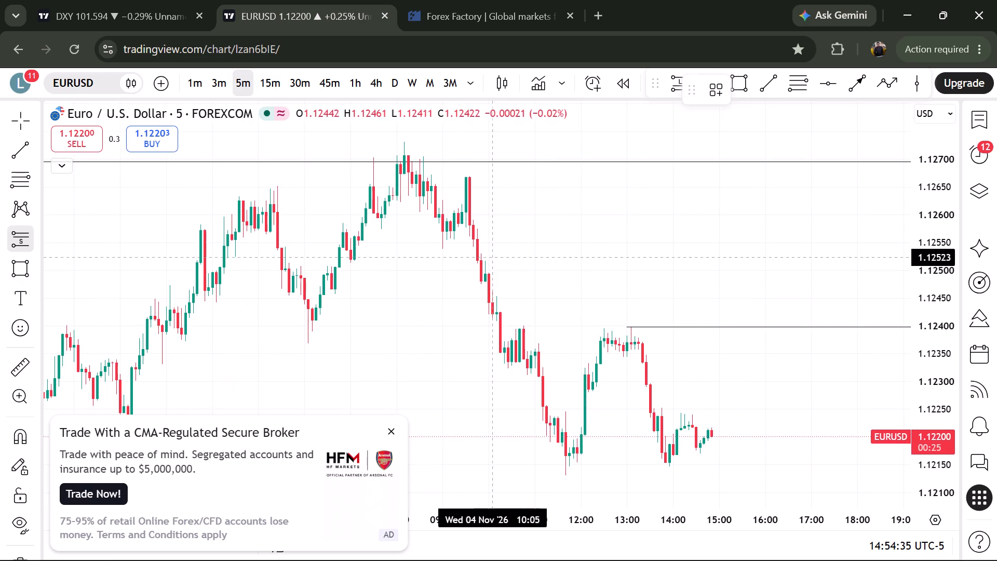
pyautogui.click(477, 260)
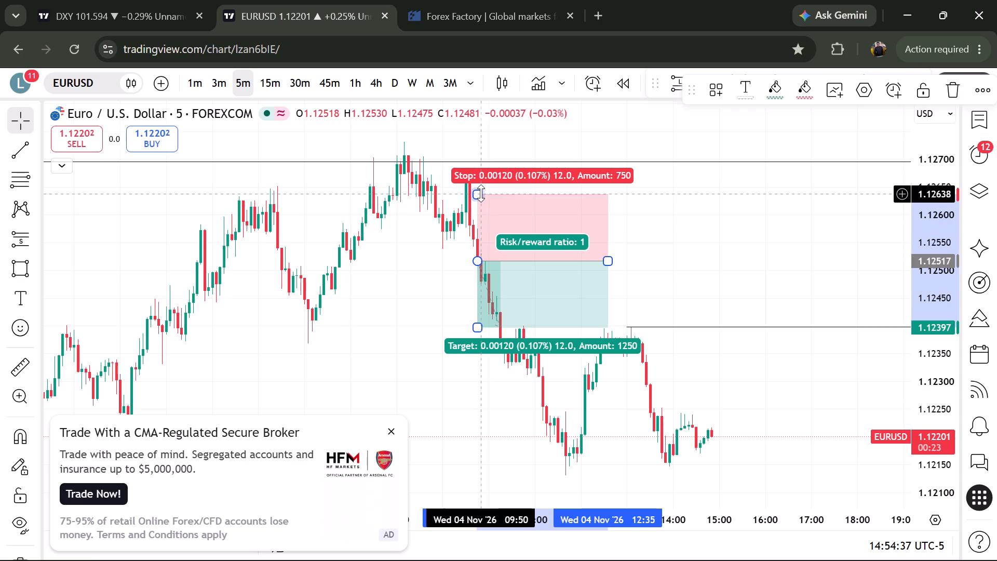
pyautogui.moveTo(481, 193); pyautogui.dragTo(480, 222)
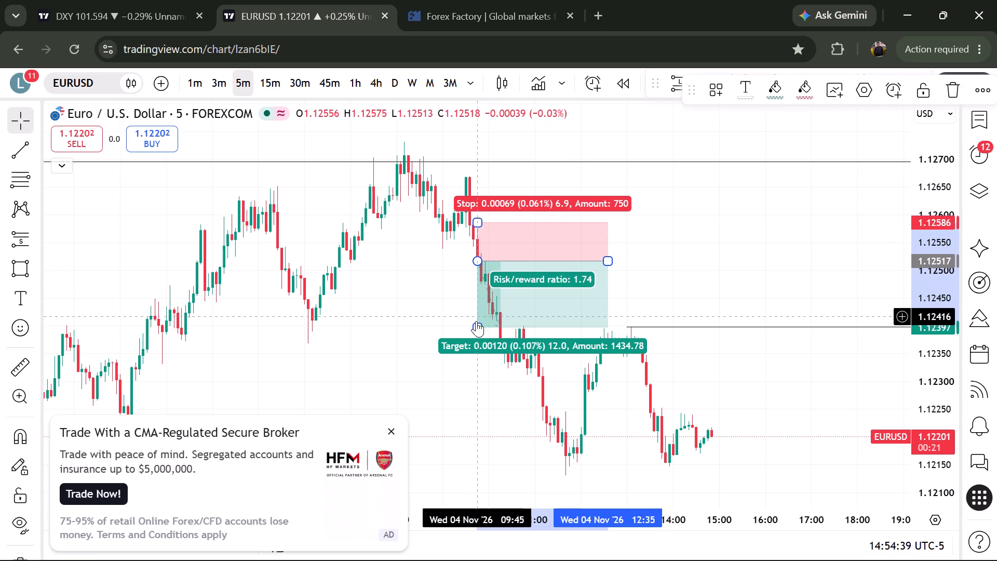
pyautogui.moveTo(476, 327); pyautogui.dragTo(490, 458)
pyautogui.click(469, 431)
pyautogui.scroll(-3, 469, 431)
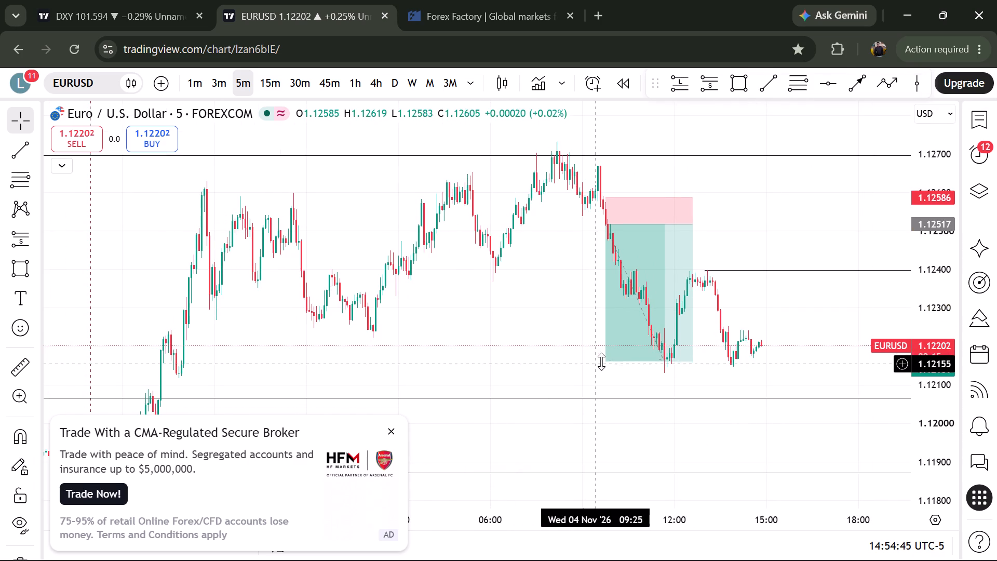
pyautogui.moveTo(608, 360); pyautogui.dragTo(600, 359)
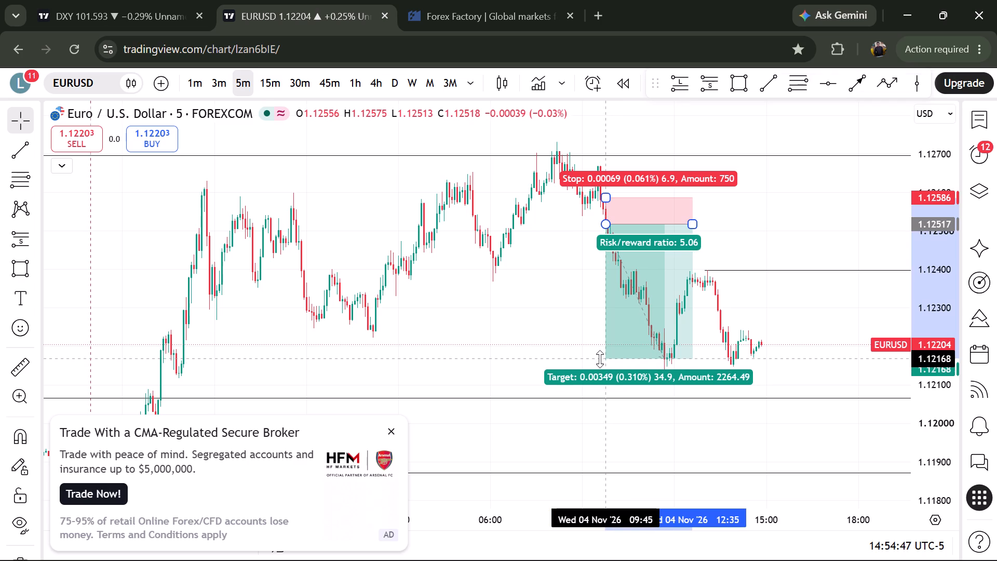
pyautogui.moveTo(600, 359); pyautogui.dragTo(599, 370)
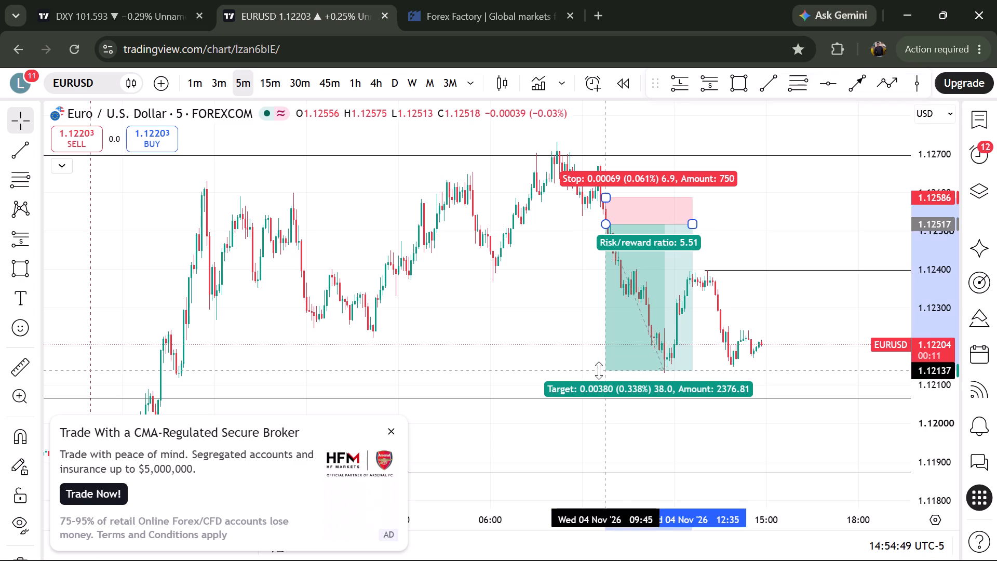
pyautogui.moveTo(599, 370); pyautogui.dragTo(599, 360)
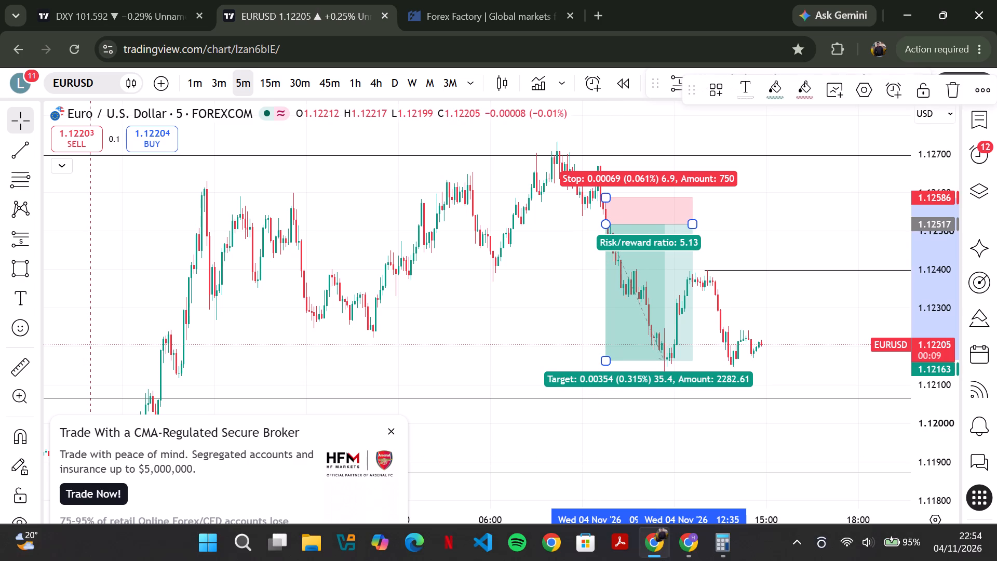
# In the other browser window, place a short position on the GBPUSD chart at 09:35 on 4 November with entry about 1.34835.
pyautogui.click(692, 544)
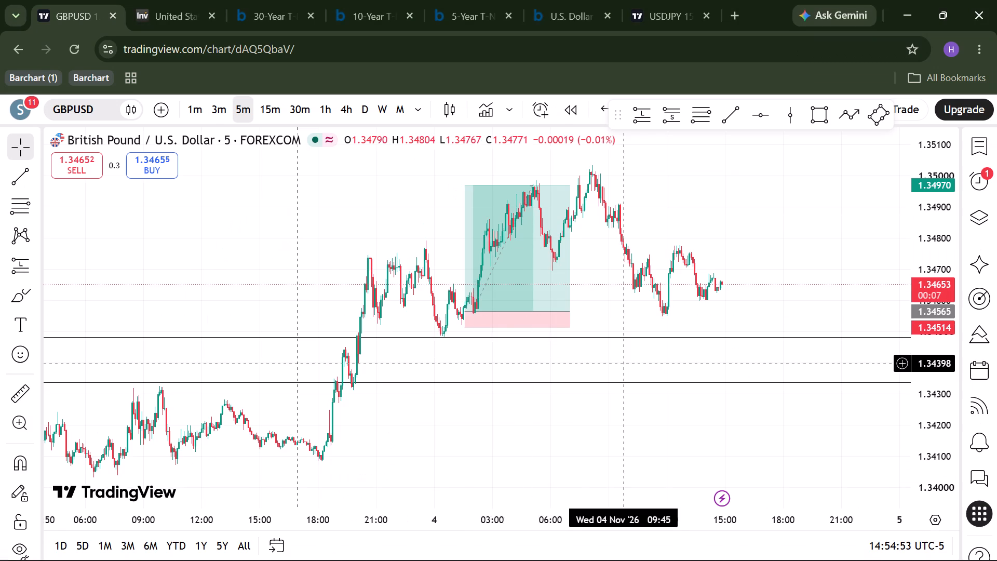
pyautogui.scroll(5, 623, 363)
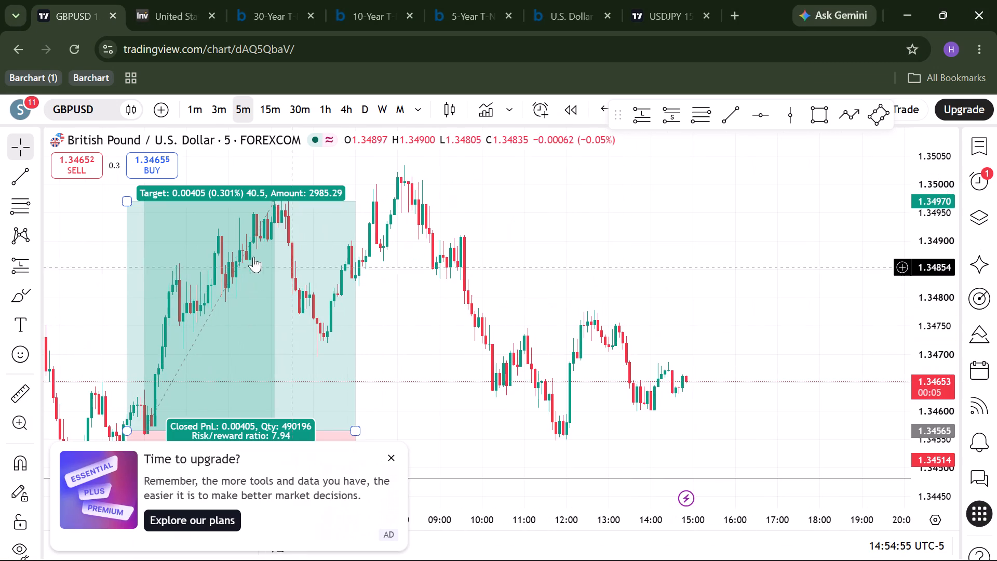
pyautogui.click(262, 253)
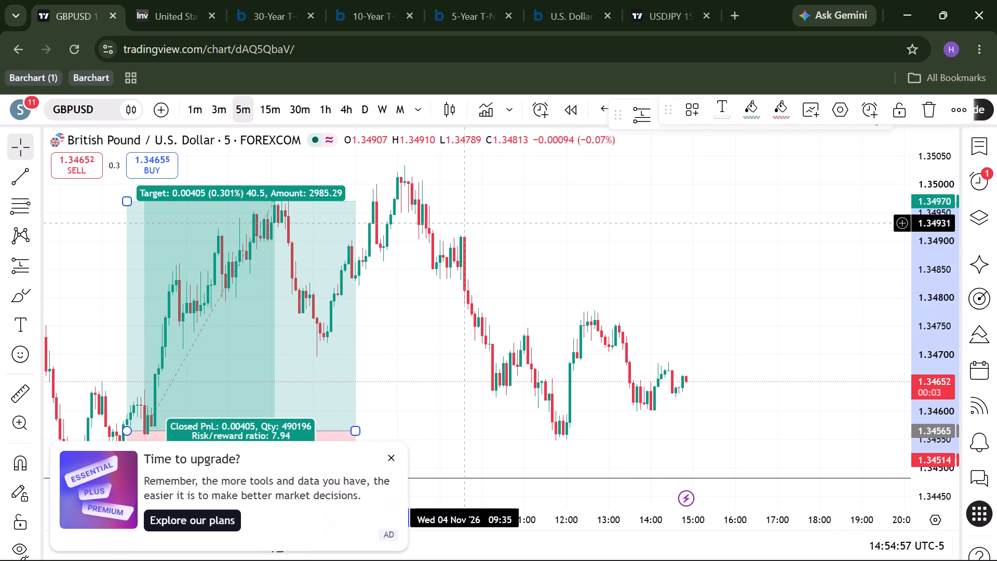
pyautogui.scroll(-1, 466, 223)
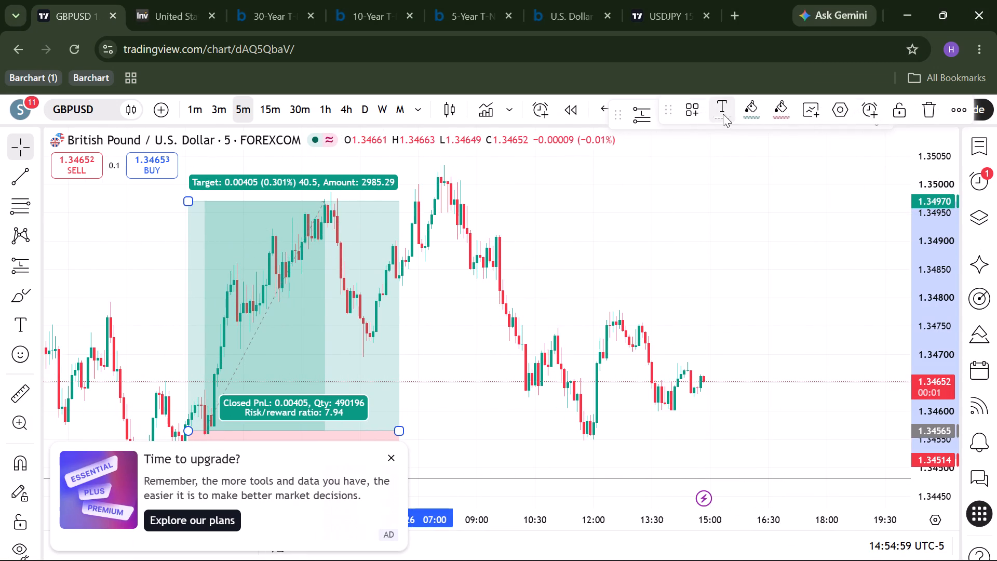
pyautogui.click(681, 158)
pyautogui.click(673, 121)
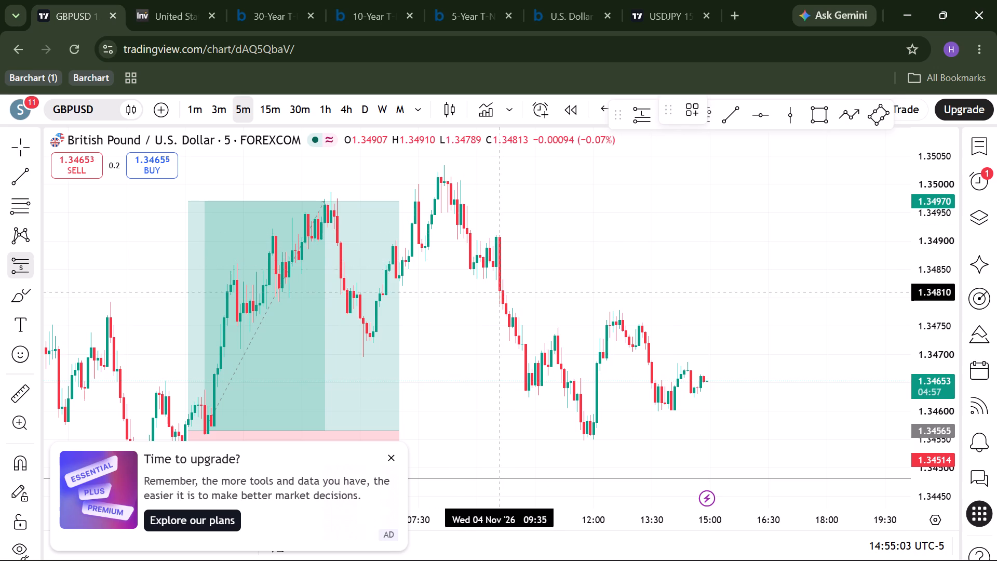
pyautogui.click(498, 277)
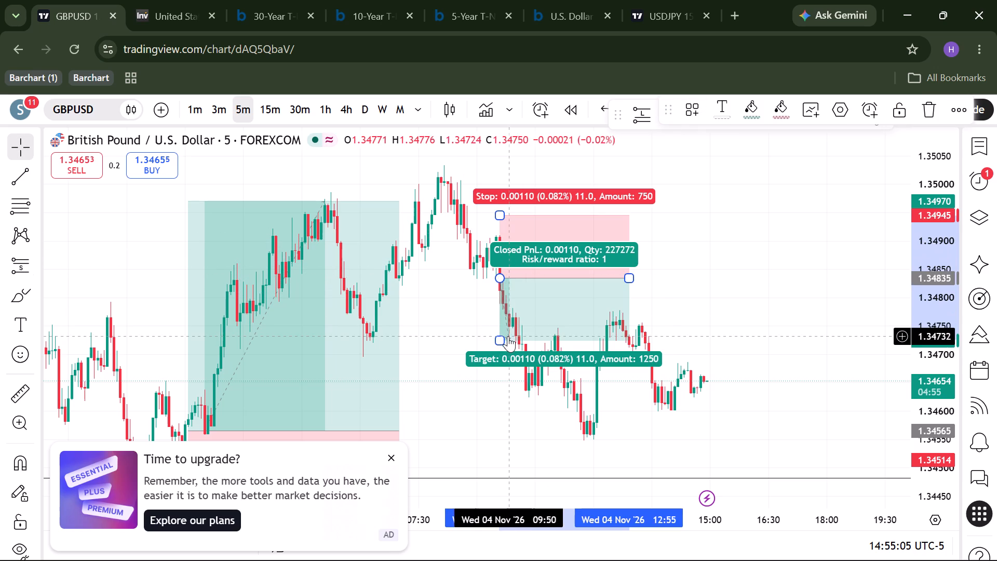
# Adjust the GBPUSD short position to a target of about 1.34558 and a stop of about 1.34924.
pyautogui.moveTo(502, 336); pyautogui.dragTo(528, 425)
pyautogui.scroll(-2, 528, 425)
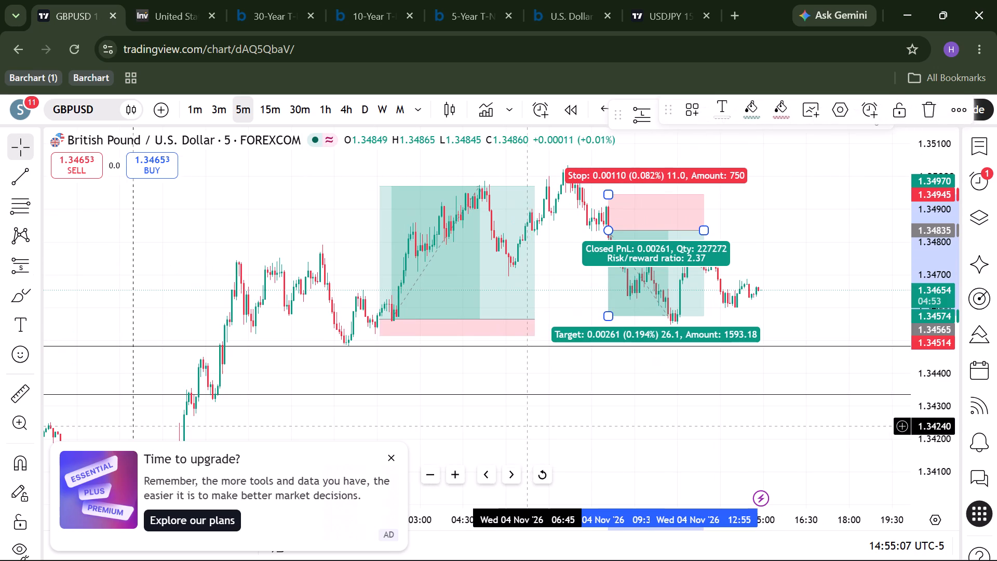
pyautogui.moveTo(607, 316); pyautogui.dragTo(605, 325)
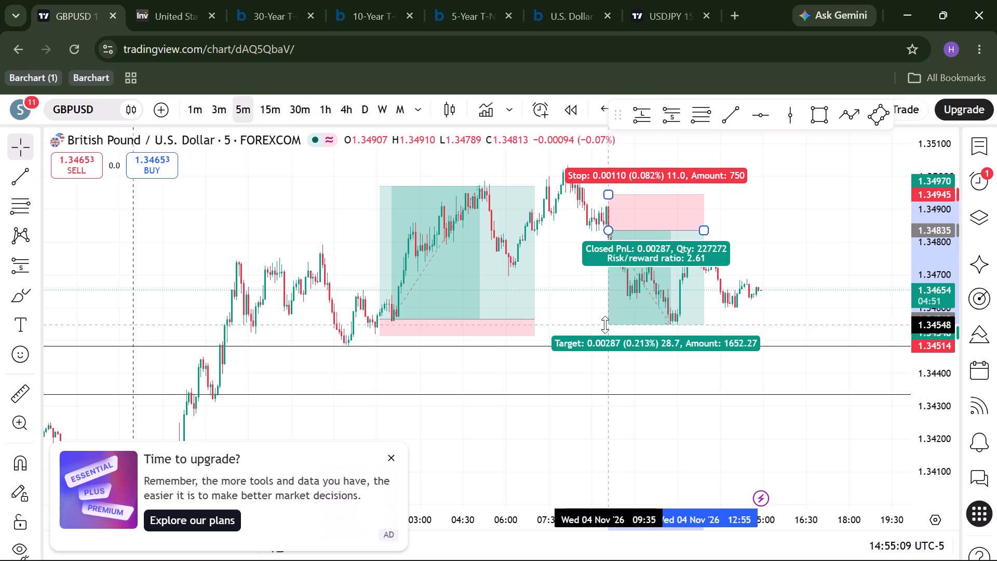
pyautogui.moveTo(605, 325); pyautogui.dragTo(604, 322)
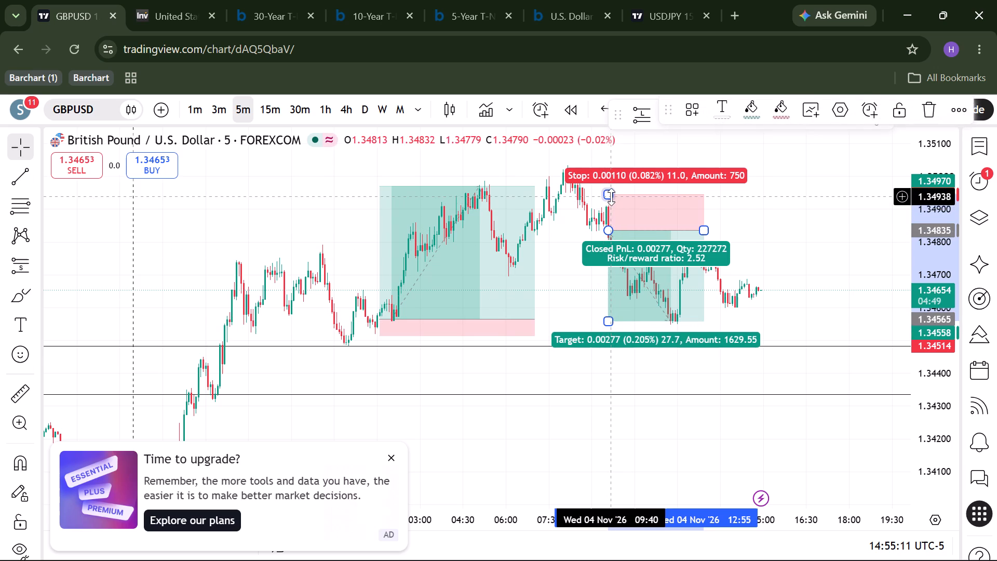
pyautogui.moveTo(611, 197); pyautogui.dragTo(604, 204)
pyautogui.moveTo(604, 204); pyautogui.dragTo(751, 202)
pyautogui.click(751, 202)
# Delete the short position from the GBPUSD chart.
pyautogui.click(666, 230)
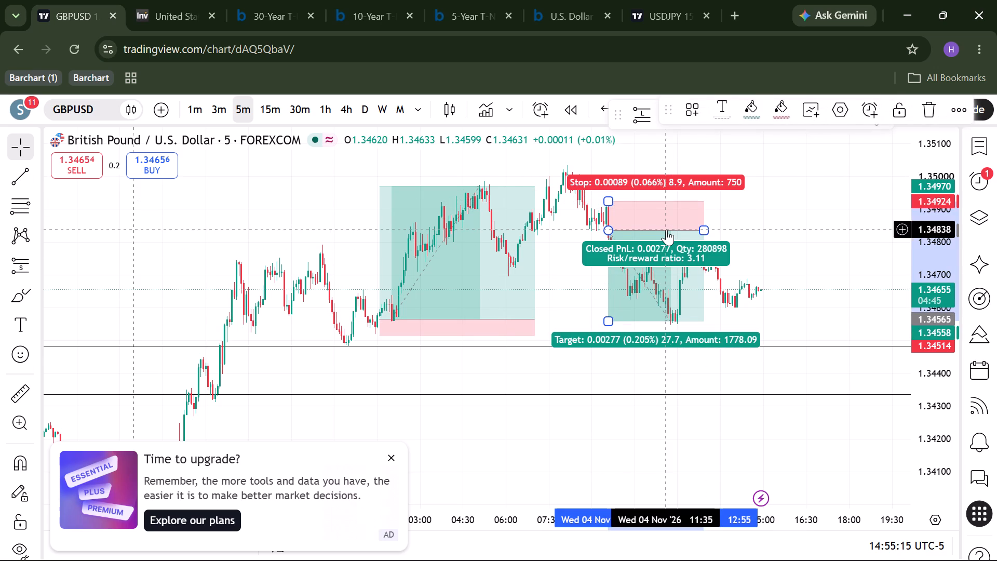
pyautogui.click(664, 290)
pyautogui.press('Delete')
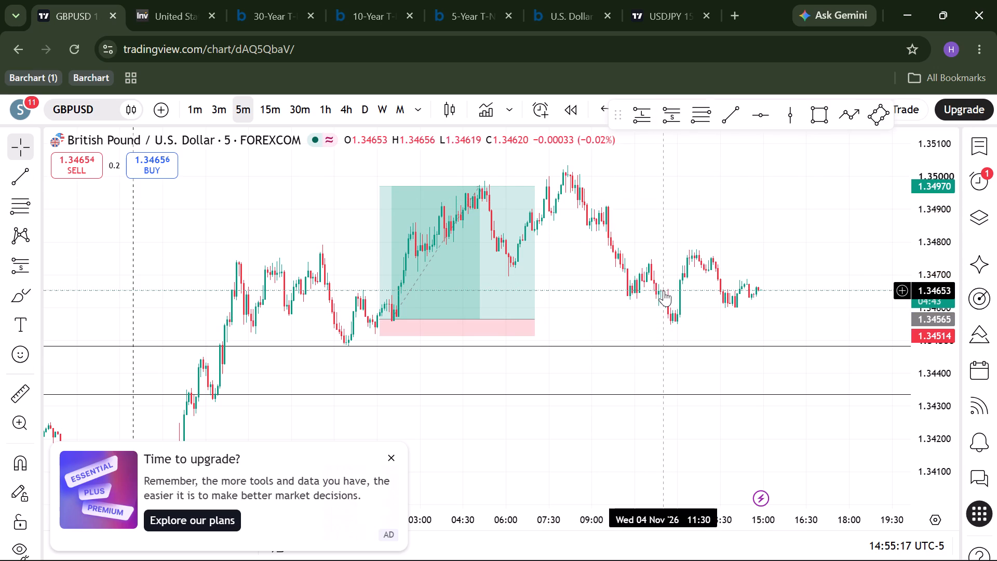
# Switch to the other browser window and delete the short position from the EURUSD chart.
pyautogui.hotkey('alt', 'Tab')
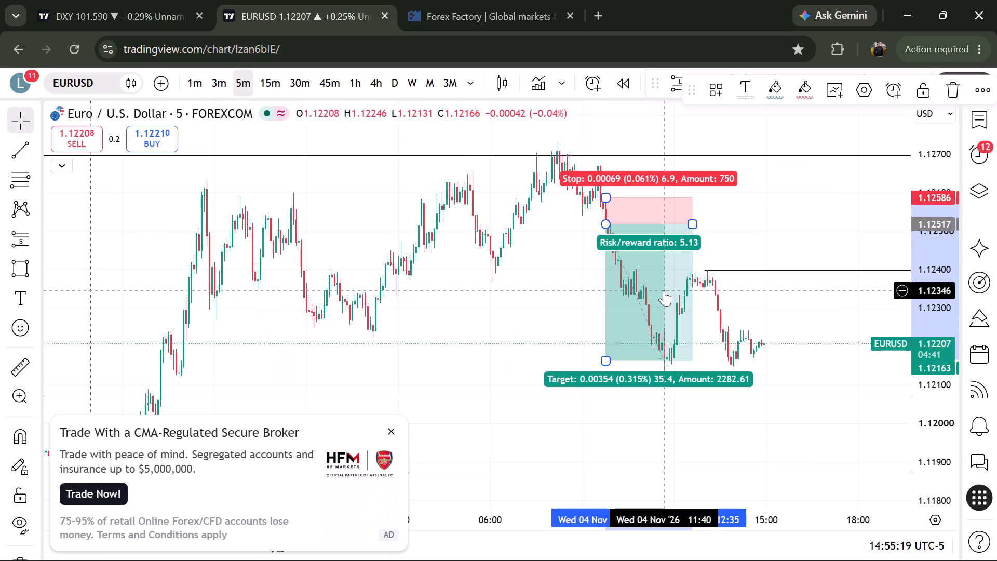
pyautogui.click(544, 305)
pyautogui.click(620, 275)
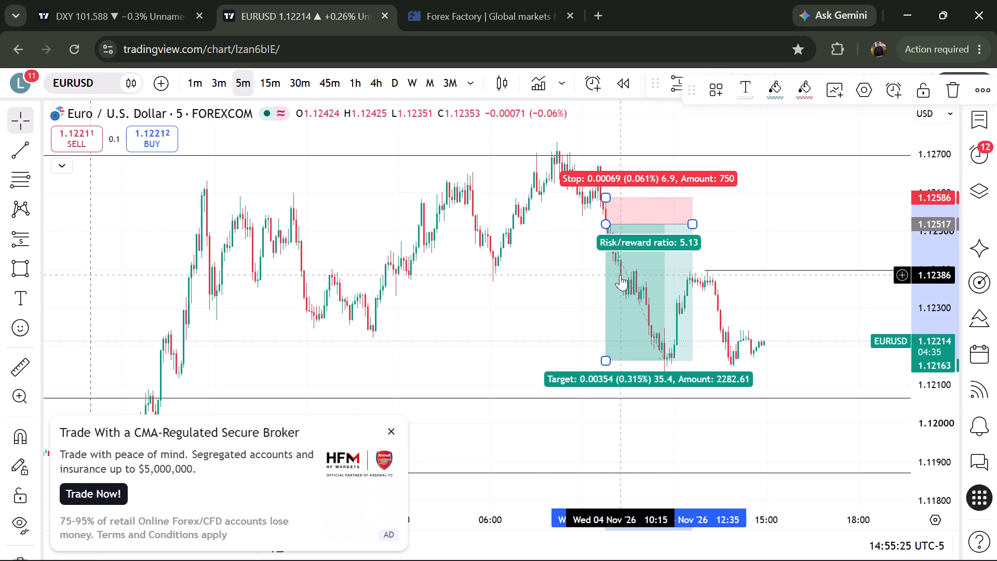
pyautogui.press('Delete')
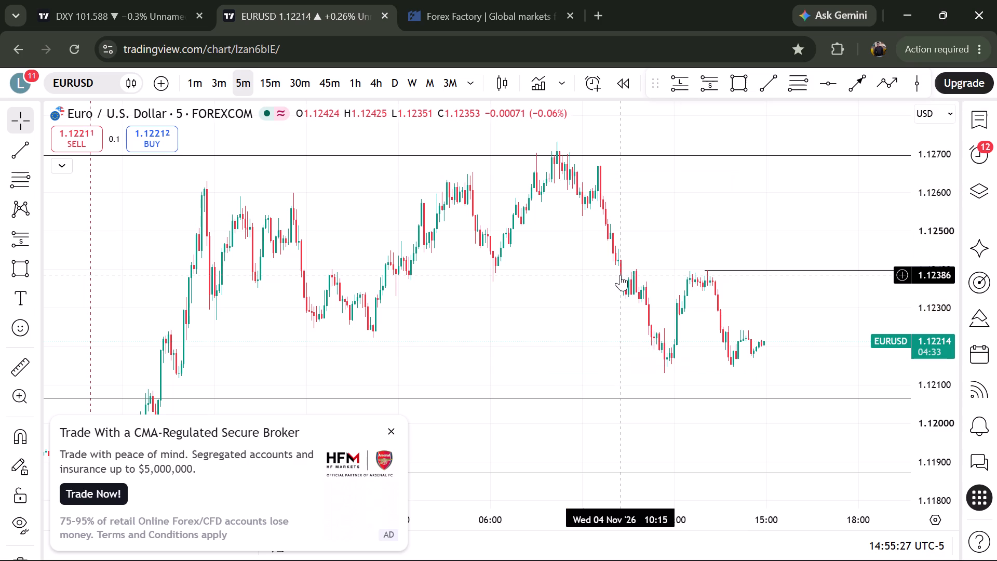
# In the GBPUSD window, undo a trial deletion of the long position and capture a screenshot of the chart.
pyautogui.hotkey('alt', 'Tab')
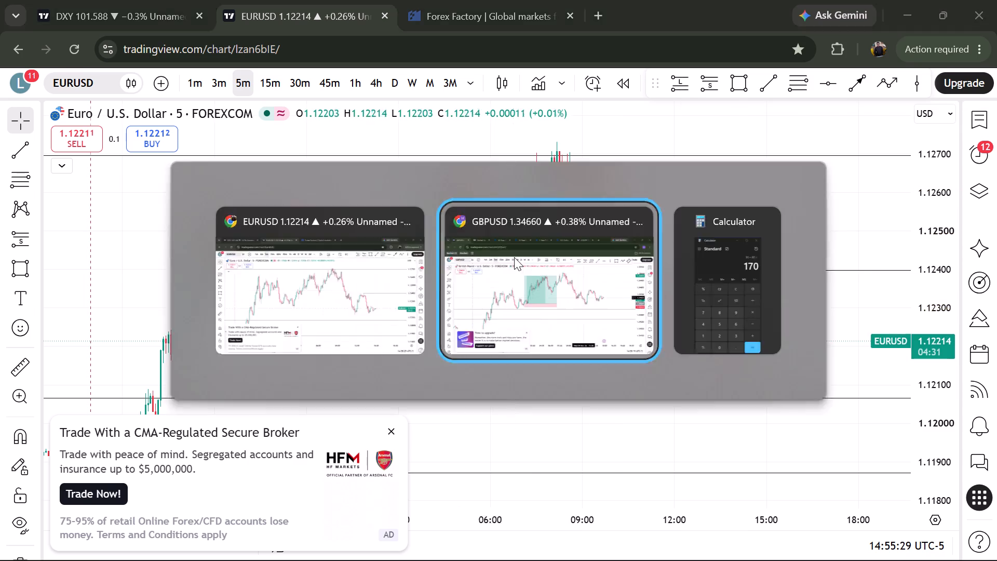
pyautogui.click(514, 257)
pyautogui.press('Delete')
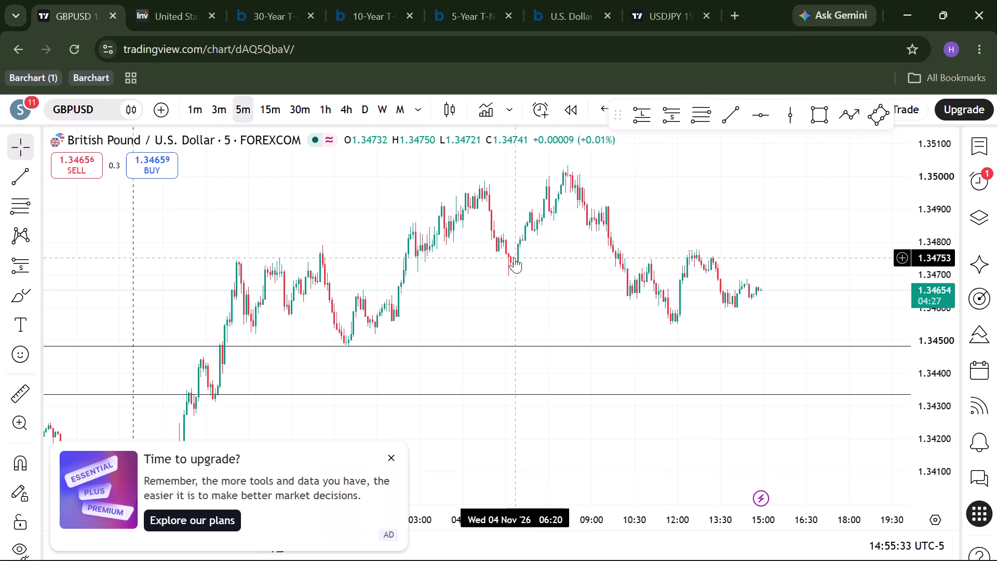
pyautogui.hotkey('ctrl', 'z')
pyautogui.press('super+Print')
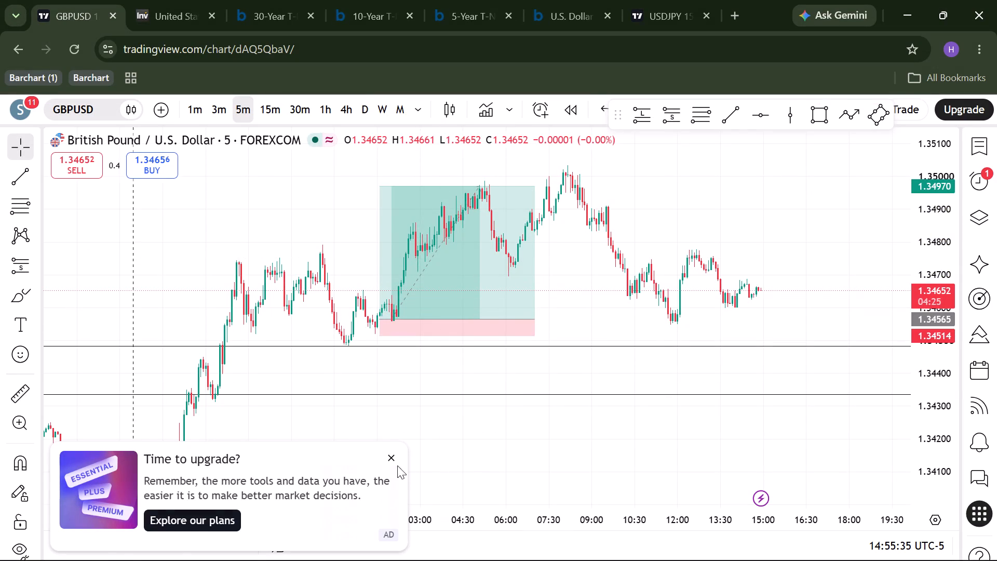
# Dismiss the upgrade advertisement and delete the long position from the GBPUSD chart.
pyautogui.click(394, 451)
pyautogui.click(505, 301)
pyautogui.press('Delete')
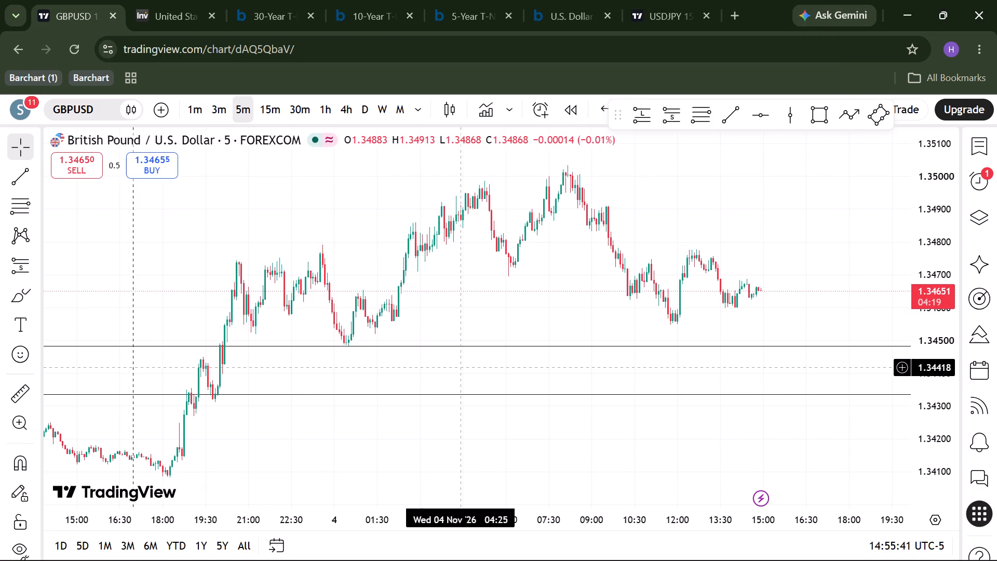
# Set the GBPUSD chart to the 1-hour interval and reset the chart view.
pyautogui.click(329, 111)
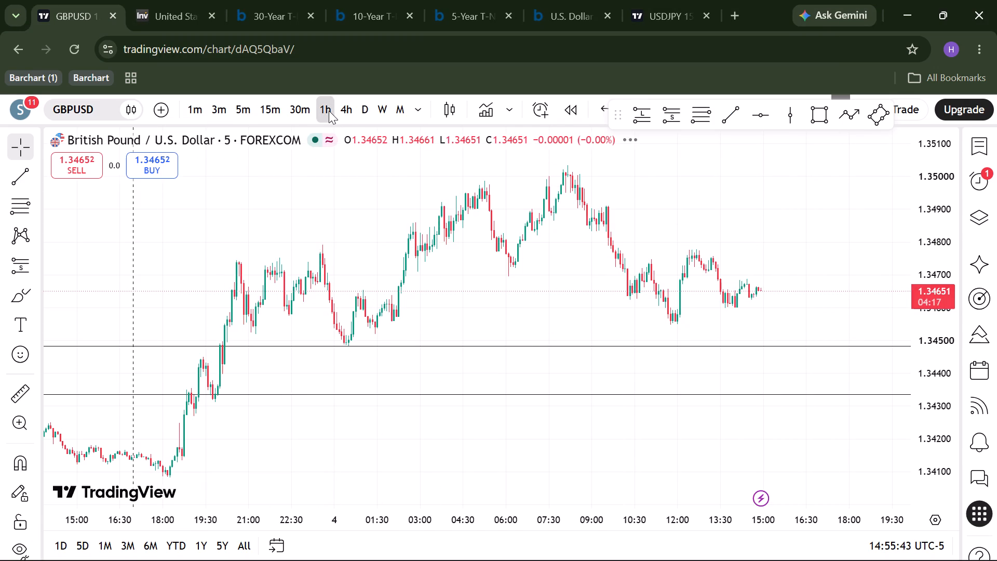
pyautogui.hotkey('alt', 'r')
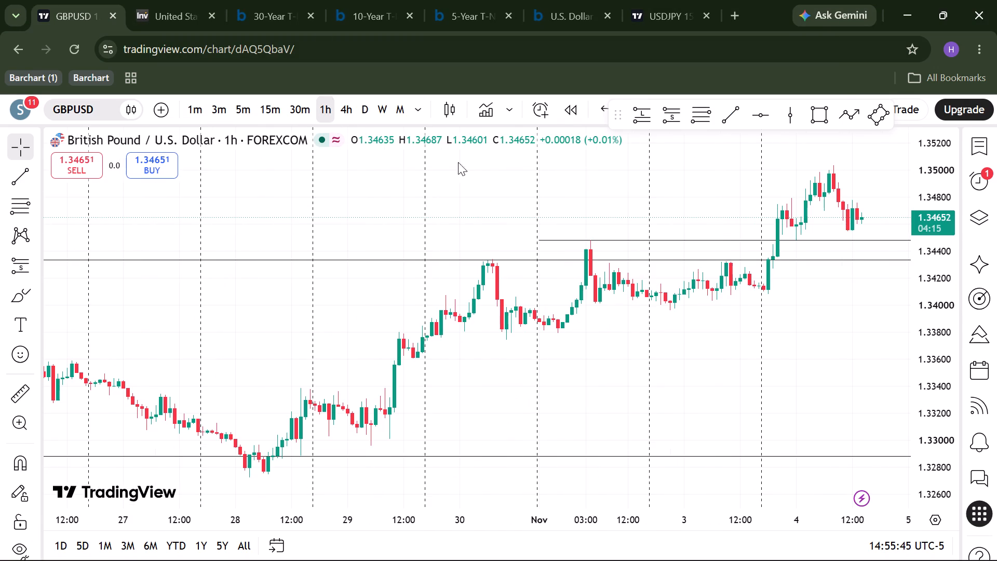
# Draw a horizontal trend line on GBPUSD at about 1.3478, from 11:00 to about 20:00 on 4 November.
pyautogui.scroll(5, 533, 289)
pyautogui.scroll(-1, 533, 289)
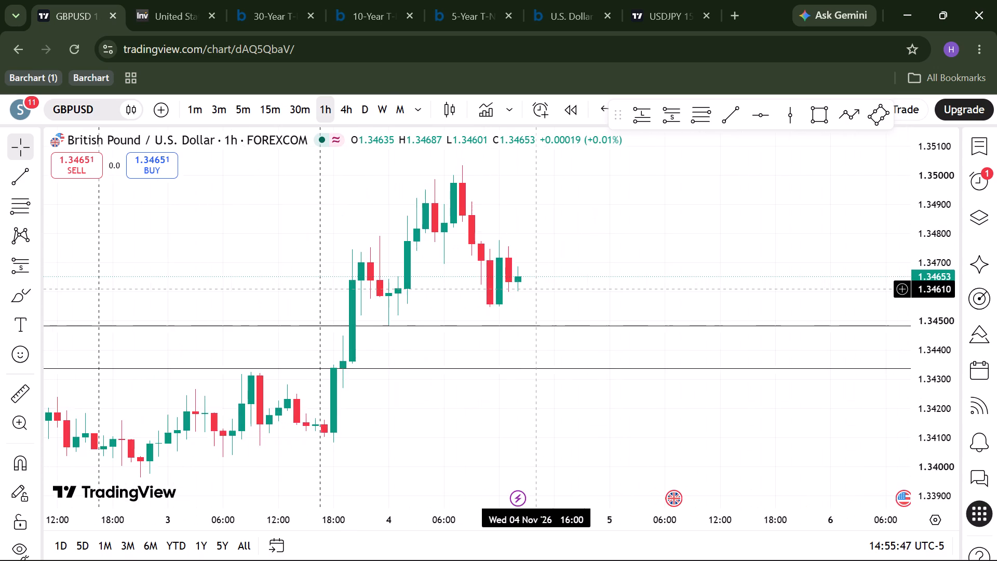
pyautogui.scroll(-2, 533, 289)
pyautogui.hscroll(-1, 533, 289)
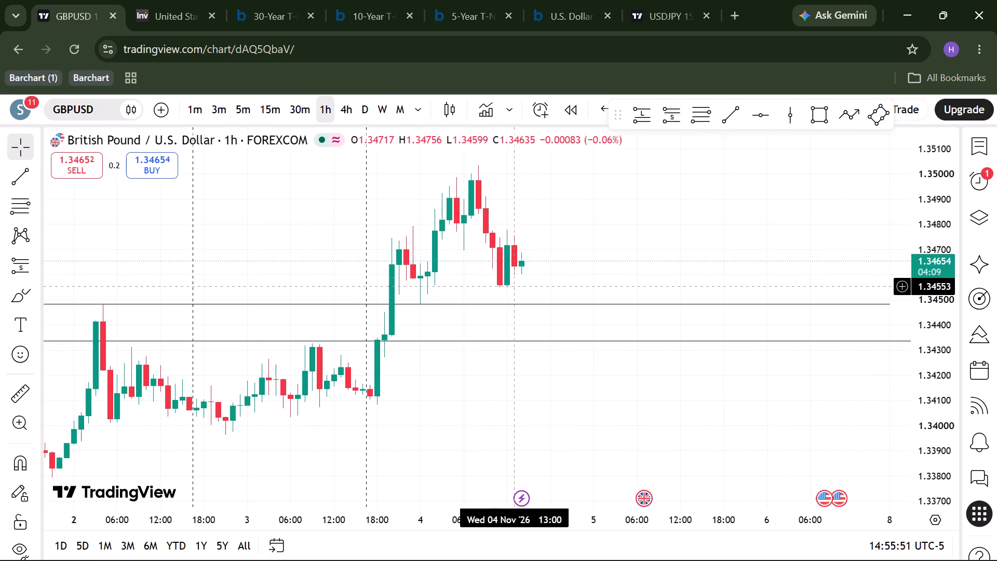
pyautogui.click(736, 117)
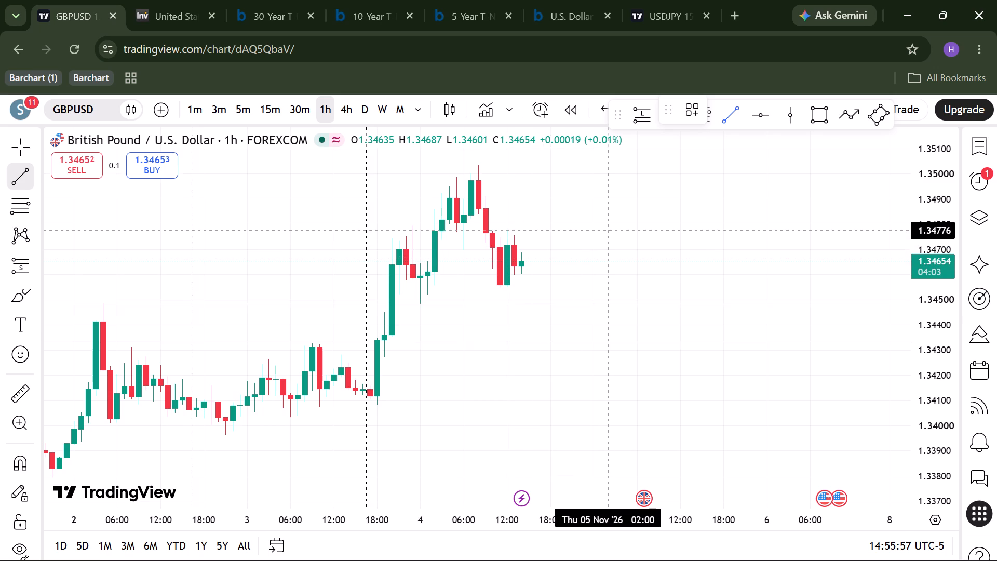
pyautogui.moveTo(607, 229); pyautogui.dragTo(504, 249)
pyautogui.keyDown('shift'); pyautogui.click(504, 249); pyautogui.keyUp('shift')
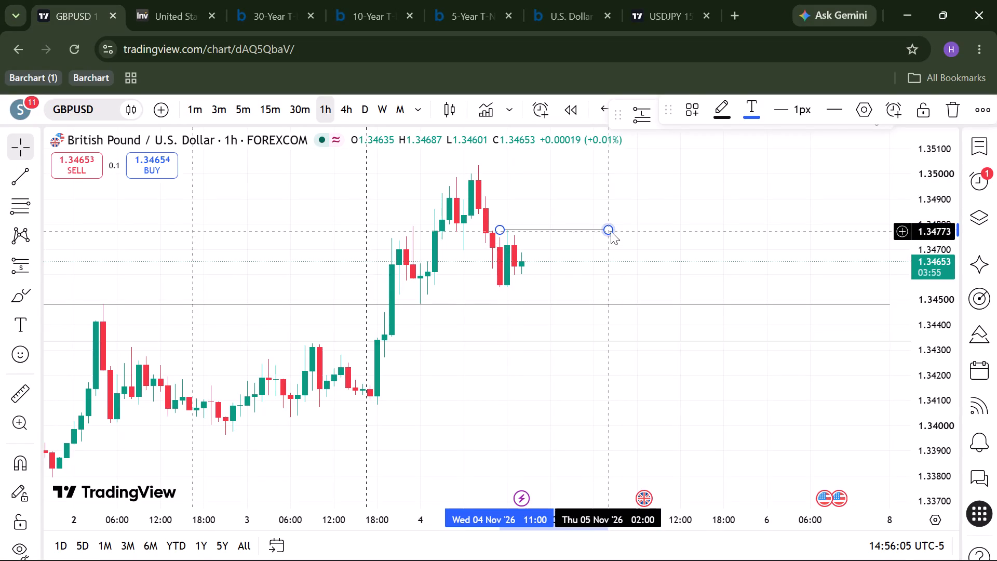
pyautogui.moveTo(611, 231); pyautogui.dragTo(564, 231)
pyautogui.keyDown('shift'); pyautogui.click(564, 231); pyautogui.keyUp('shift')
pyautogui.click(587, 283)
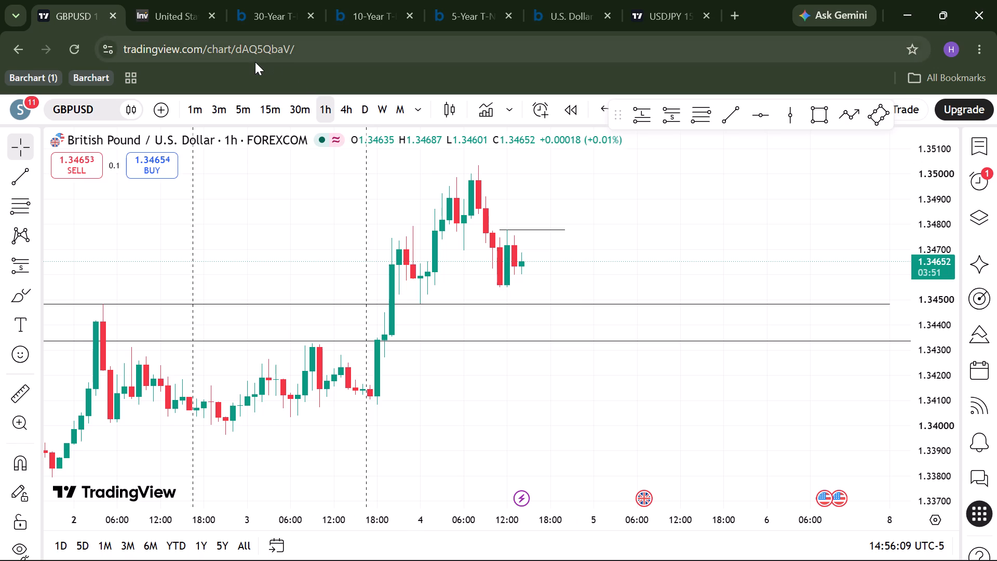
# Switch to the browser window showing the EURUSD chart and dismiss the broker advertisement.
pyautogui.hotkey('alt', 'Tab')
pyautogui.hscroll(-1, 470, 309)
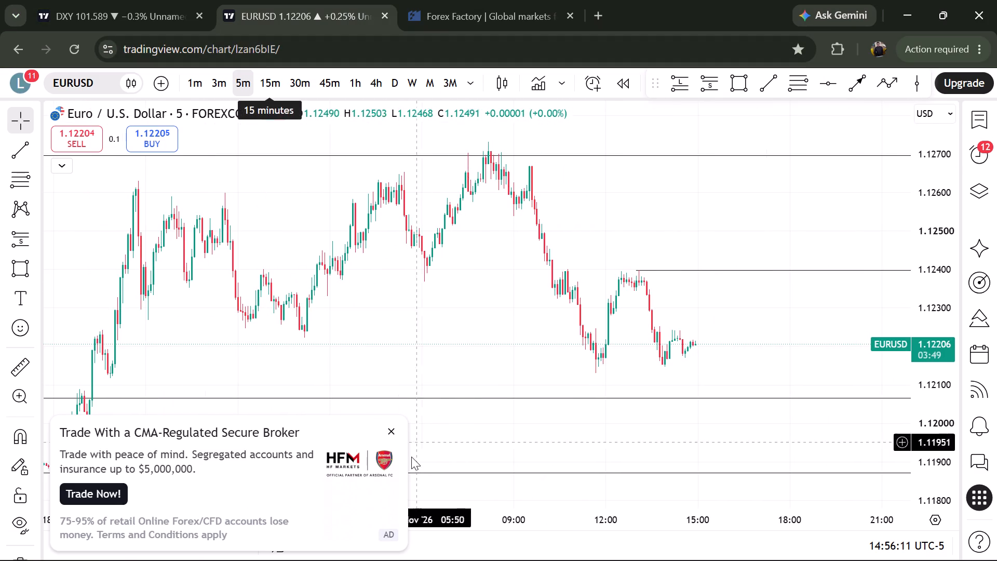
pyautogui.click(394, 429)
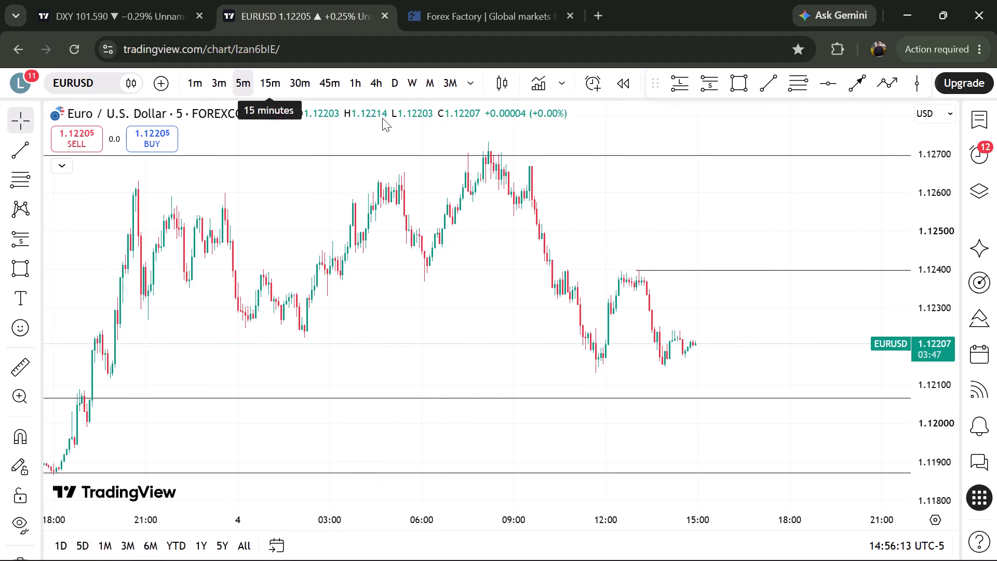
# Set the EURUSD chart to the 1-hour interval, focused on the latest candles.
pyautogui.click(362, 78)
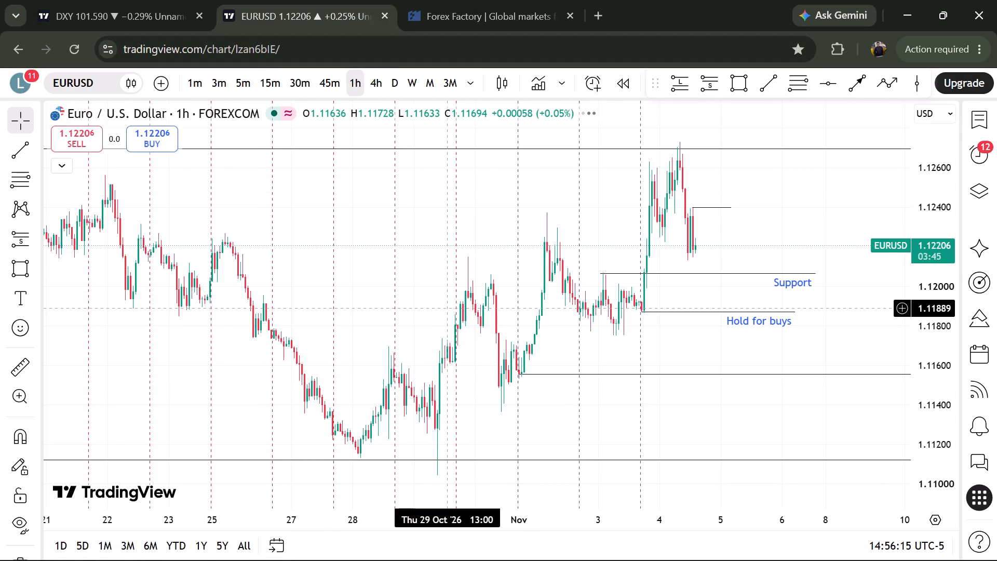
pyautogui.scroll(6, 618, 431)
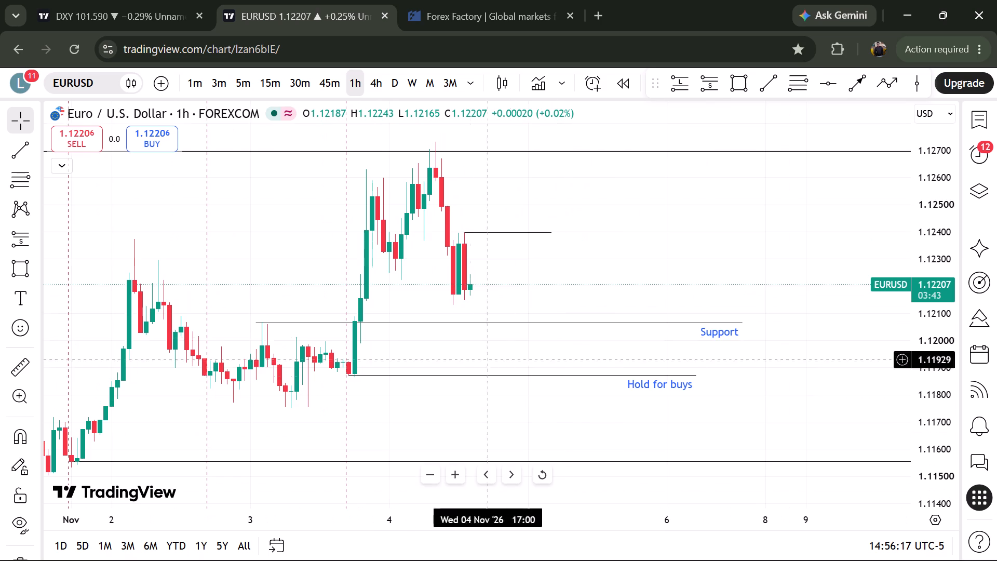
# Bring up the DXY chart and set it to the 1-hour interval, focused on the 4 November candles.
pyautogui.click(137, 2)
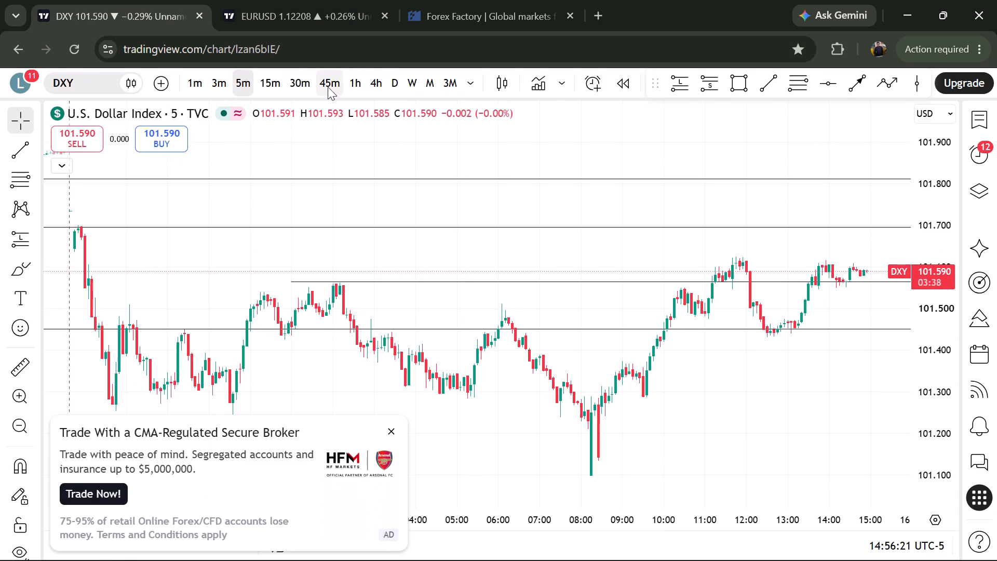
pyautogui.click(353, 82)
pyautogui.scroll(1, 601, 501)
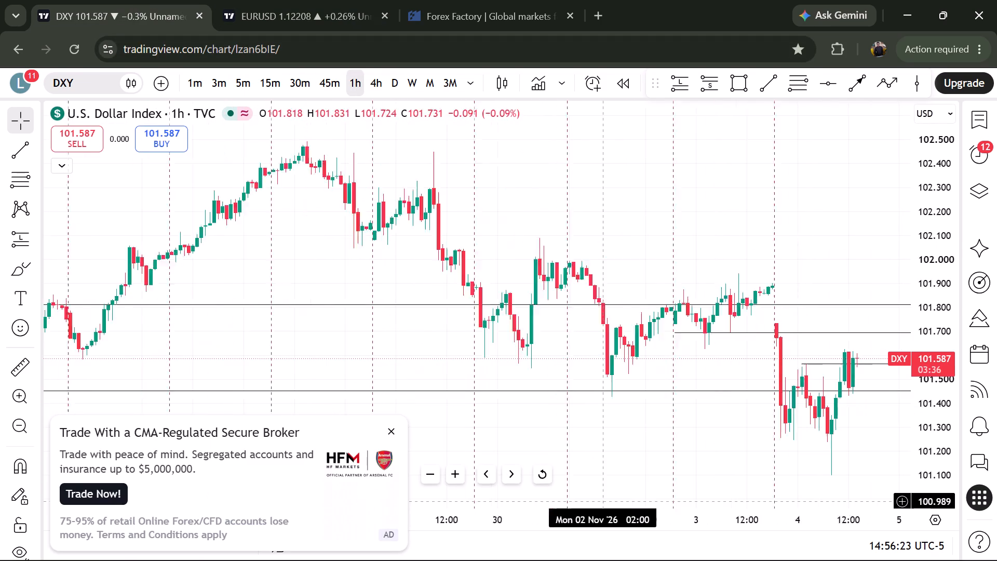
pyautogui.scroll(4, 601, 501)
pyautogui.scroll(2, 671, 372)
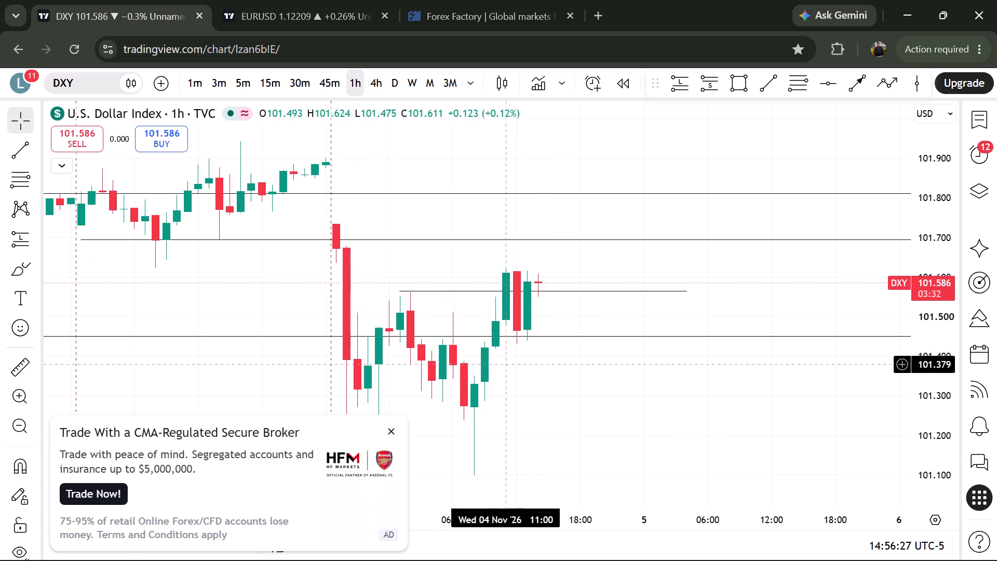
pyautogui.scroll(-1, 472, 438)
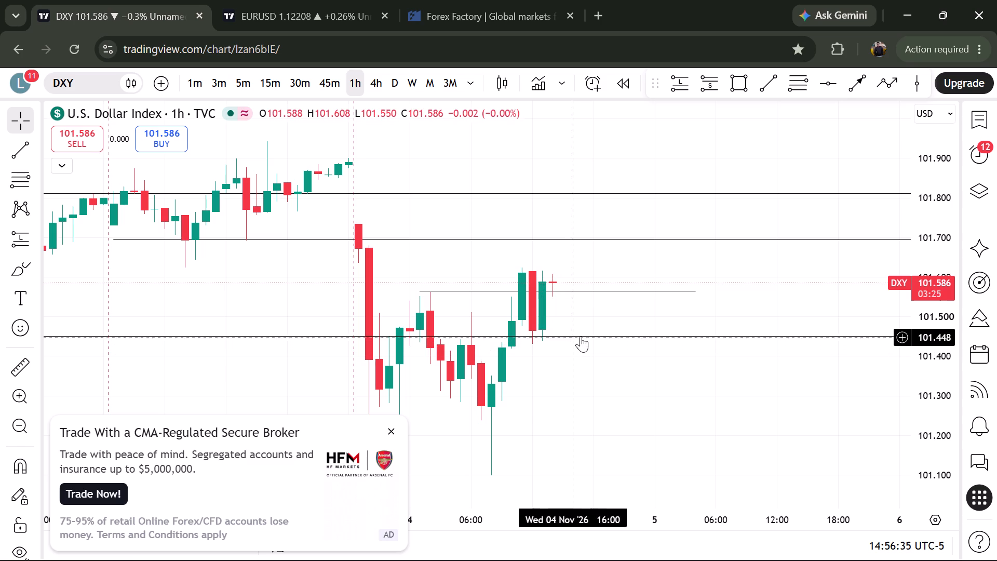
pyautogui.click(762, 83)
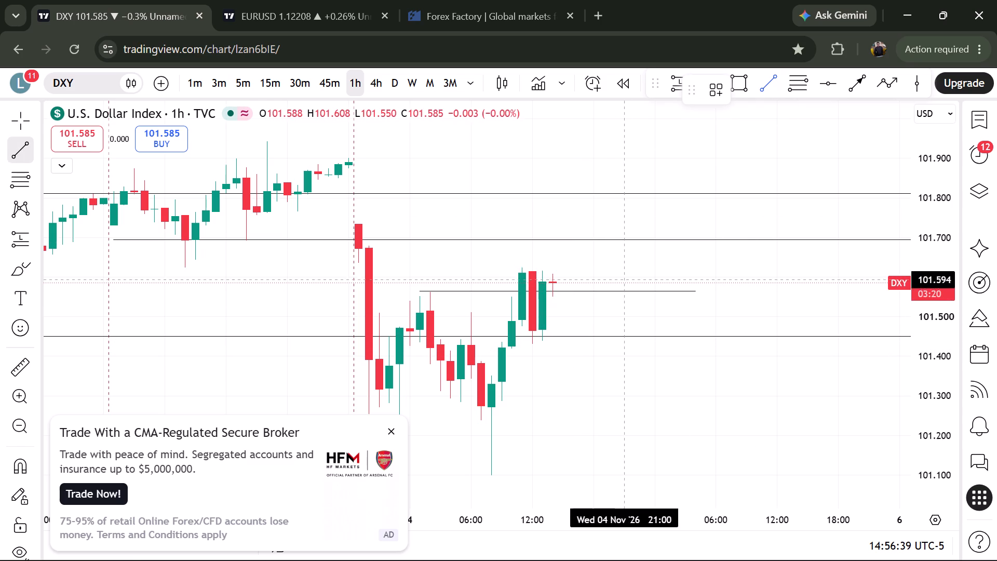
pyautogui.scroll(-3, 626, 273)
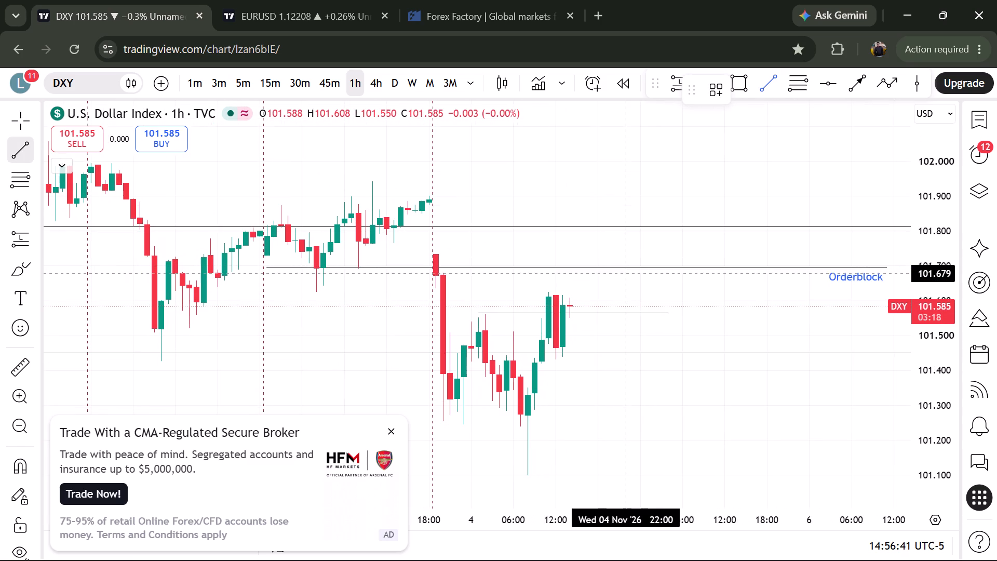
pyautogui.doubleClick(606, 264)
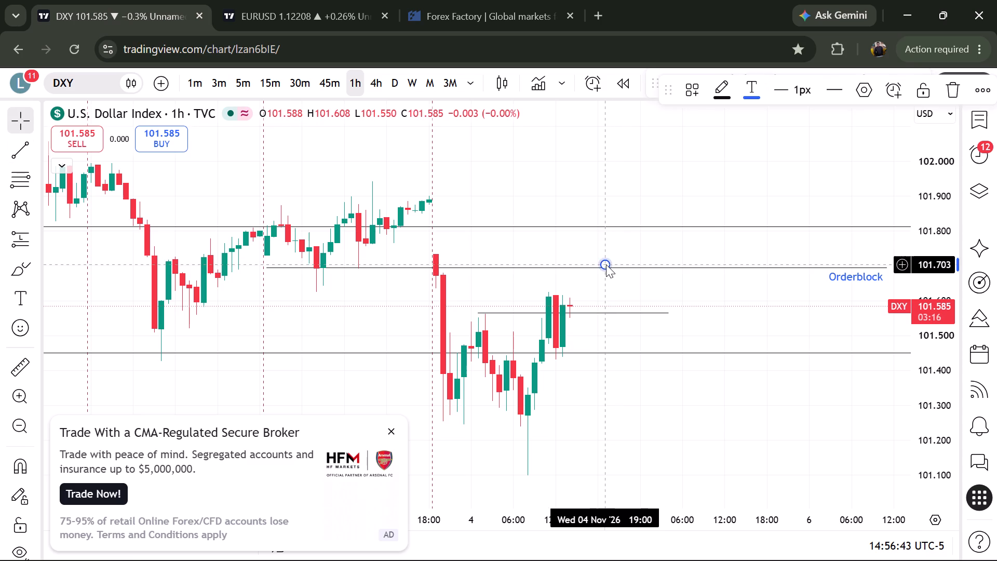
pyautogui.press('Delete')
# Create a DXY price-crossing alert near the Orderblock line and adjust its level to 101.697.
pyautogui.hotkey('alt', 'a')
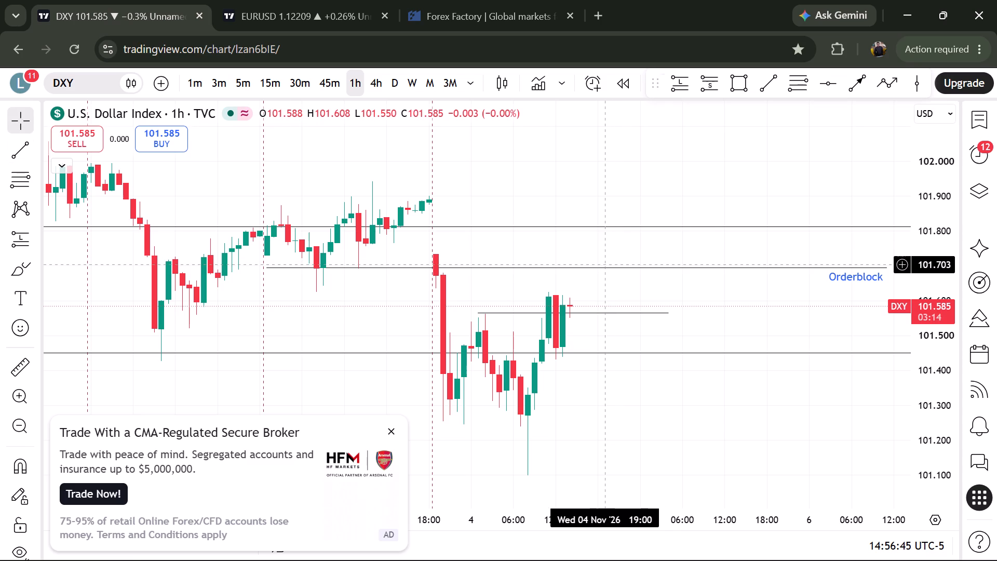
pyautogui.click(642, 471)
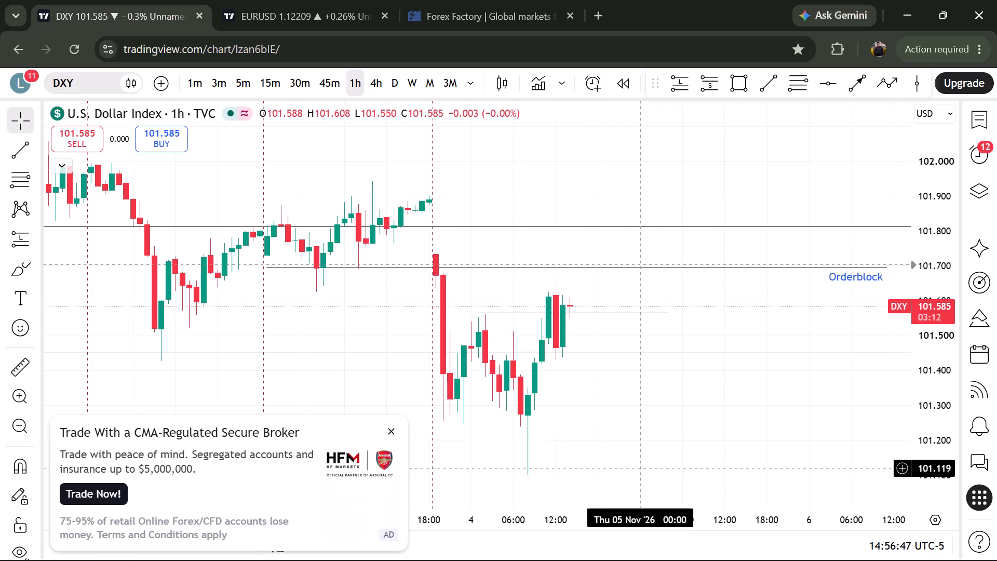
pyautogui.click(560, 261)
pyautogui.moveTo(556, 263); pyautogui.dragTo(552, 265)
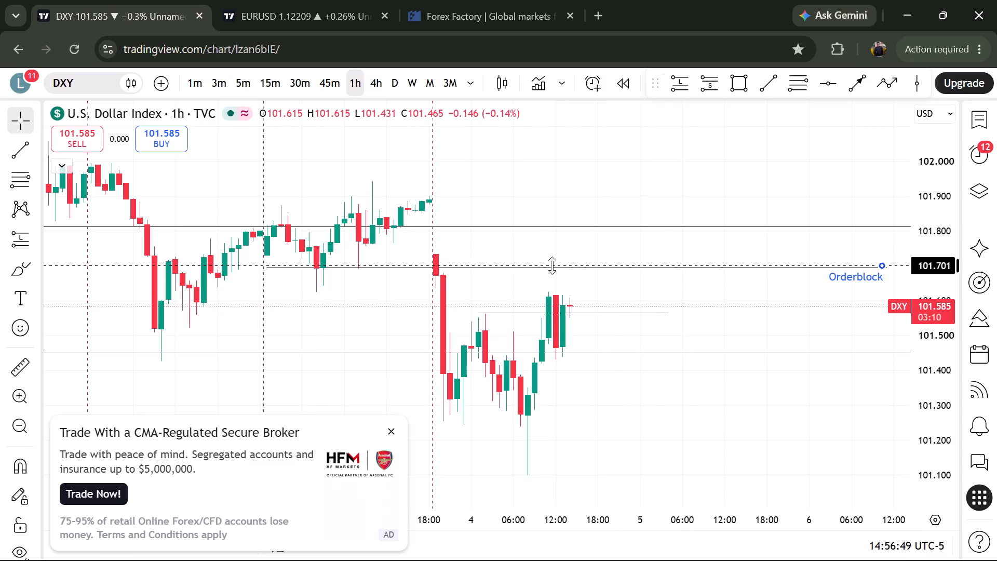
pyautogui.moveTo(552, 265); pyautogui.dragTo(549, 267)
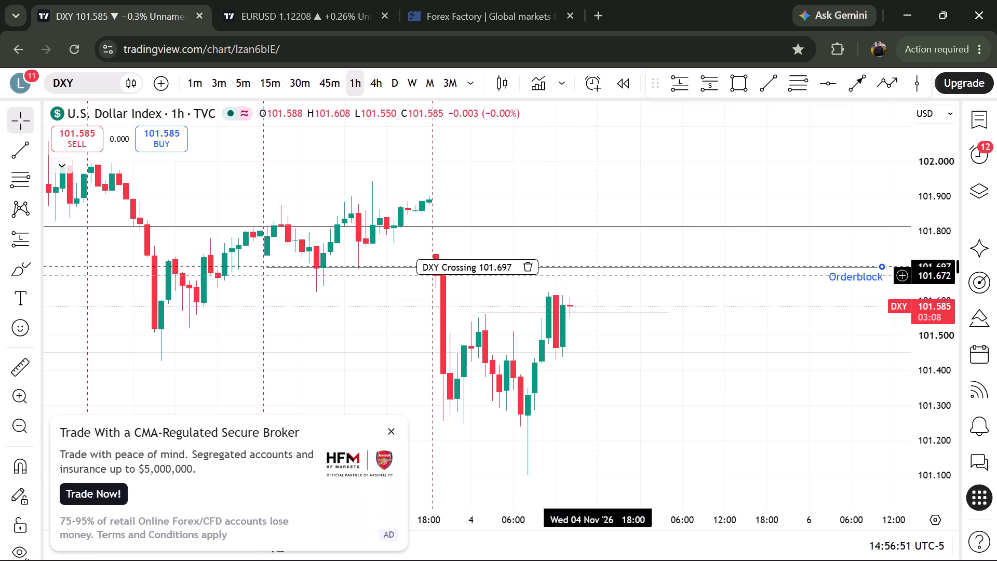
# Create a price alert on EURUSD for crossing 1.12403, by the short line above the current price.
pyautogui.click(316, 16)
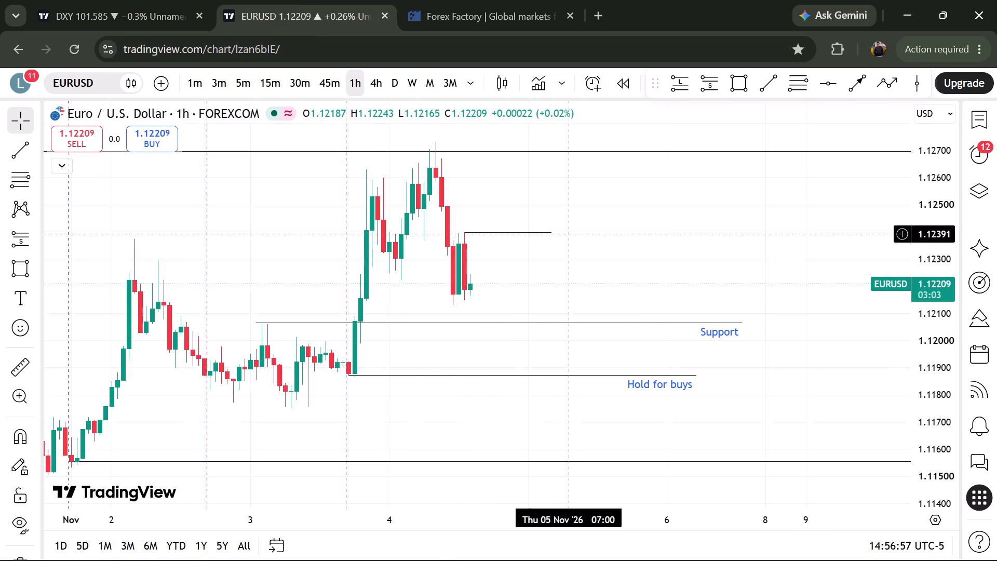
pyautogui.hotkey('alt', 'a')
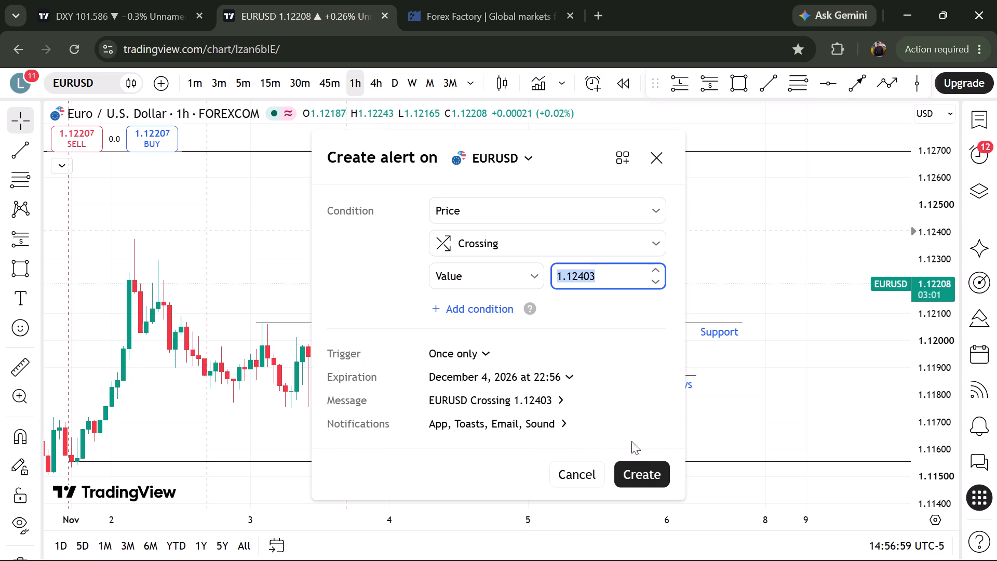
pyautogui.click(642, 458)
pyautogui.click(646, 476)
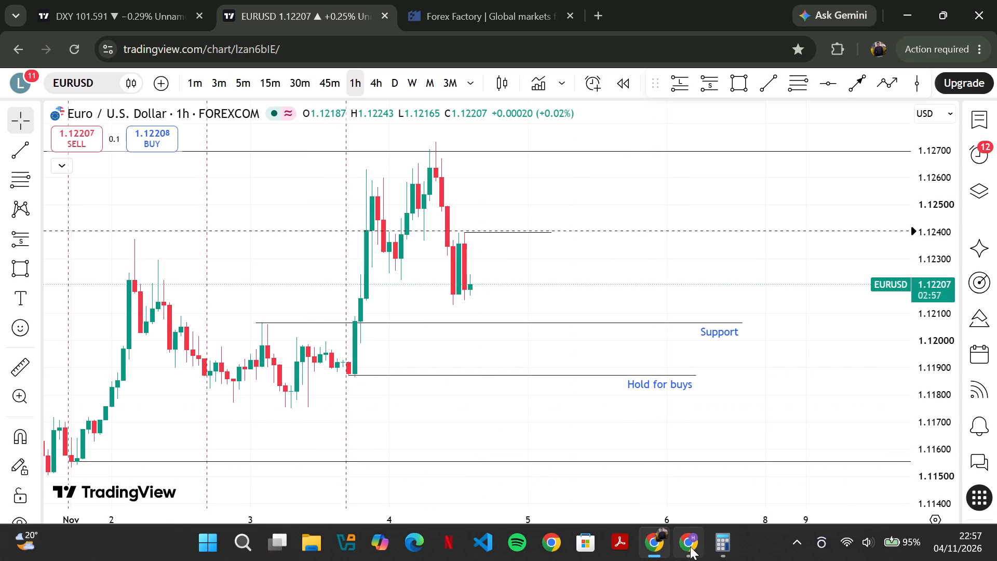
# Switch to the browser window with the GBPUSD chart and create a price alert at about 1.3451, just above the upper support line.
pyautogui.click(690, 546)
pyautogui.scroll(1, 544, 417)
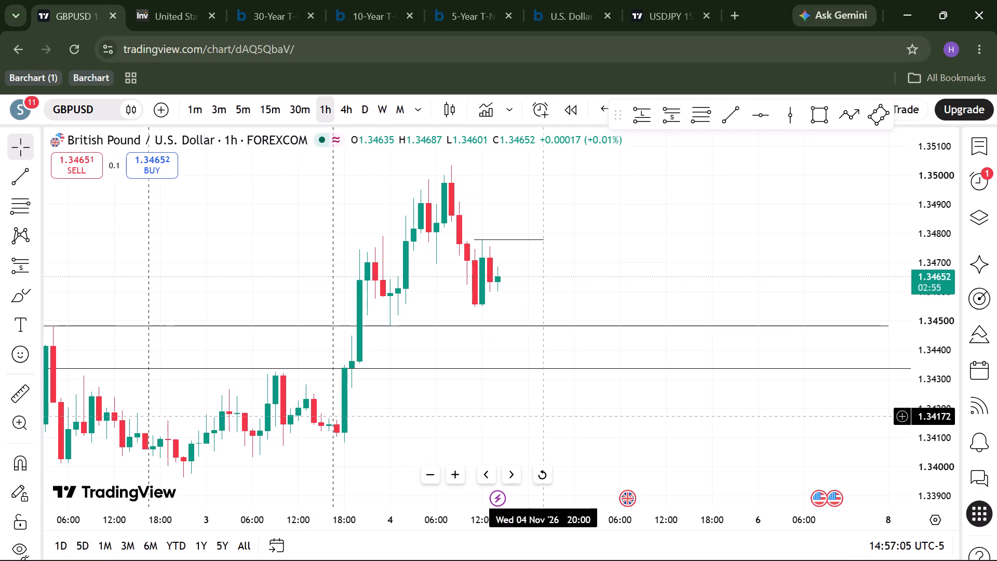
pyautogui.scroll(1, 555, 454)
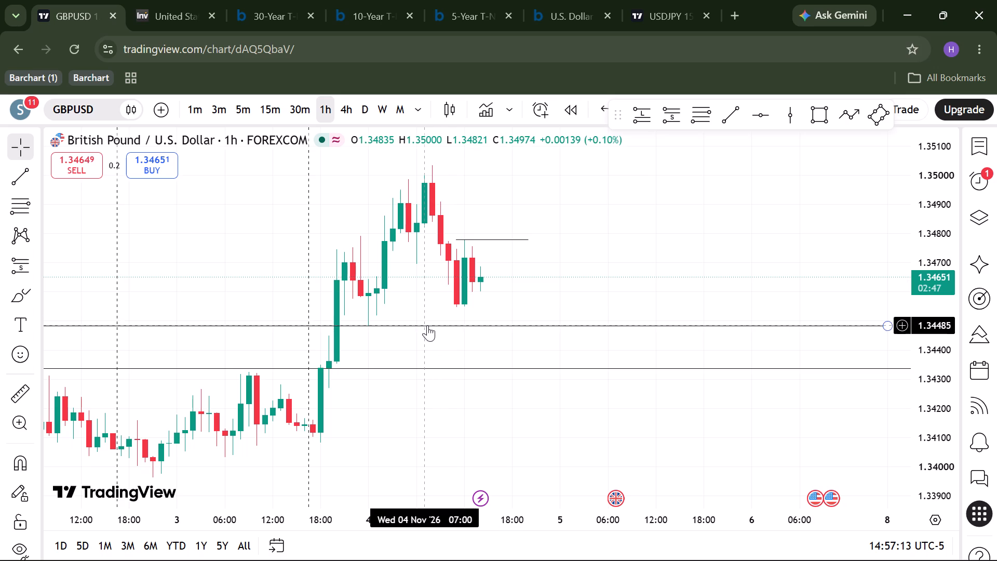
pyautogui.hotkey('alt', 'a')
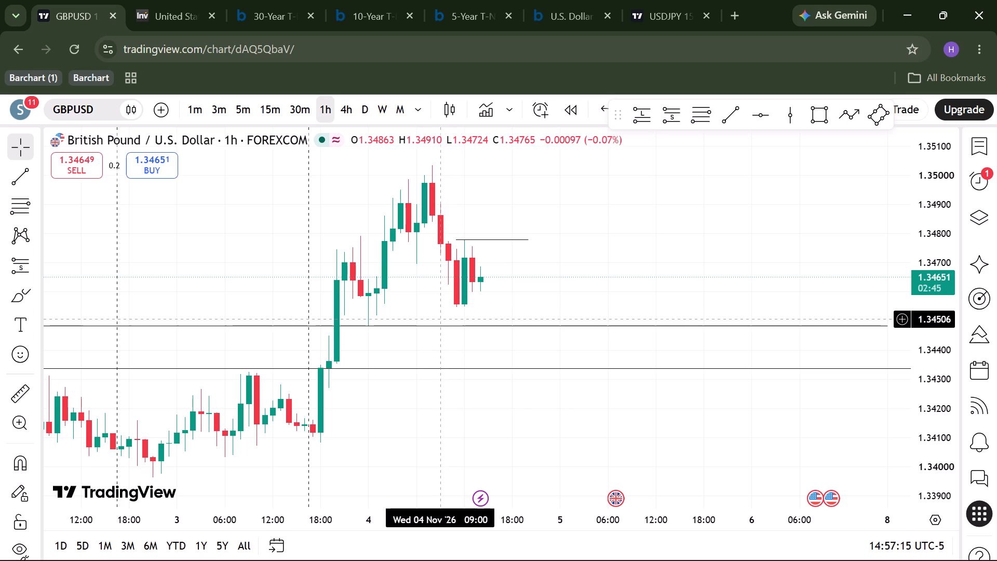
pyautogui.click(639, 487)
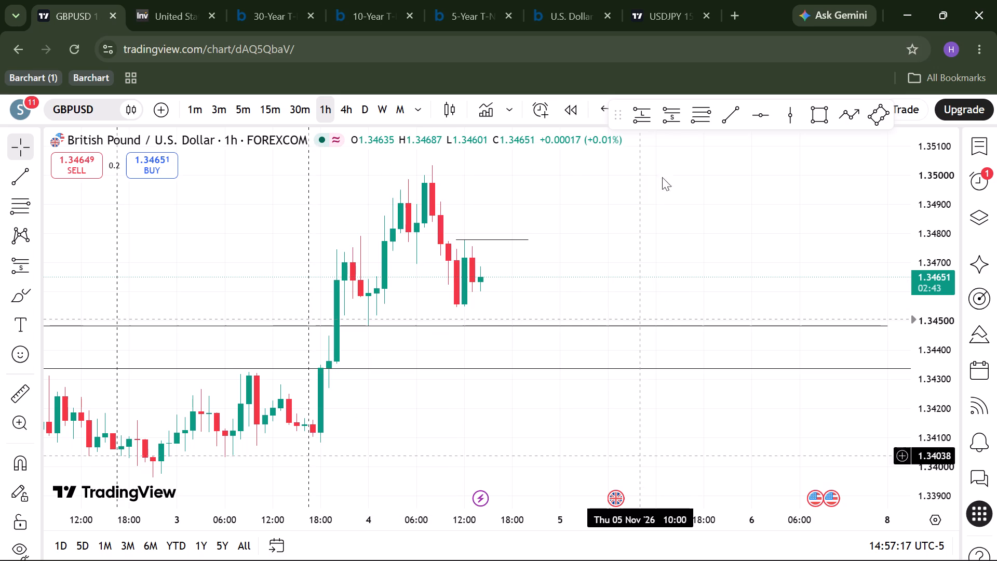
# Close the USDJPY chart page, leaving the site without saving changes.
pyautogui.click(703, 18)
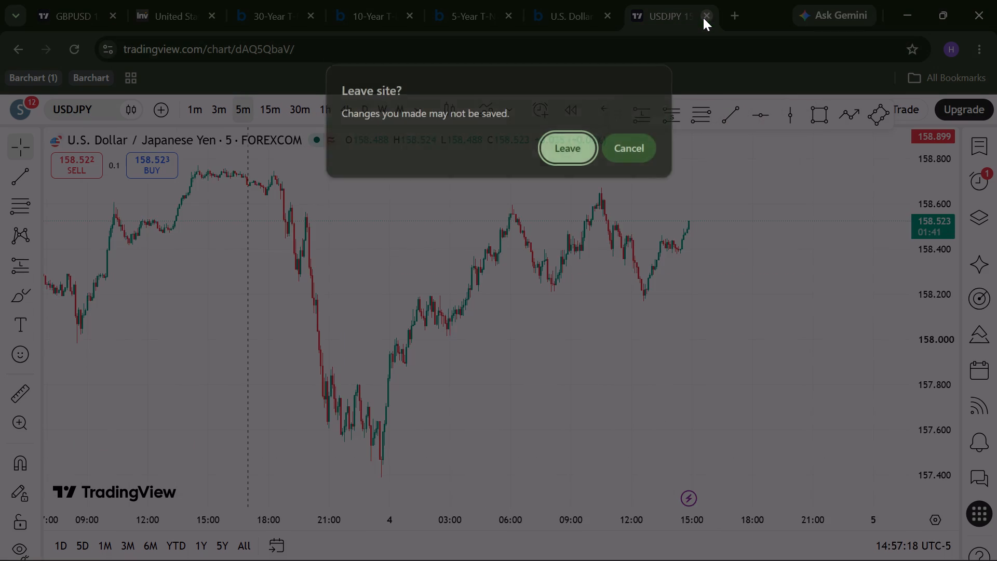
pyautogui.click(577, 155)
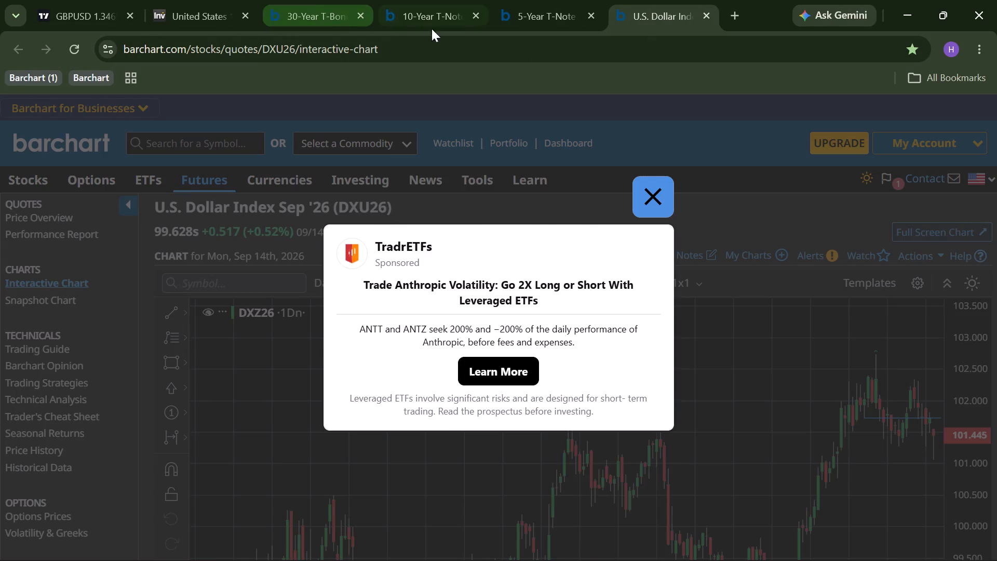
# Dismiss the sponsored pop-ups on the Barchart pages and examine the 5-Year T-Note chart's latest candles against the marked levels.
pyautogui.click(650, 128)
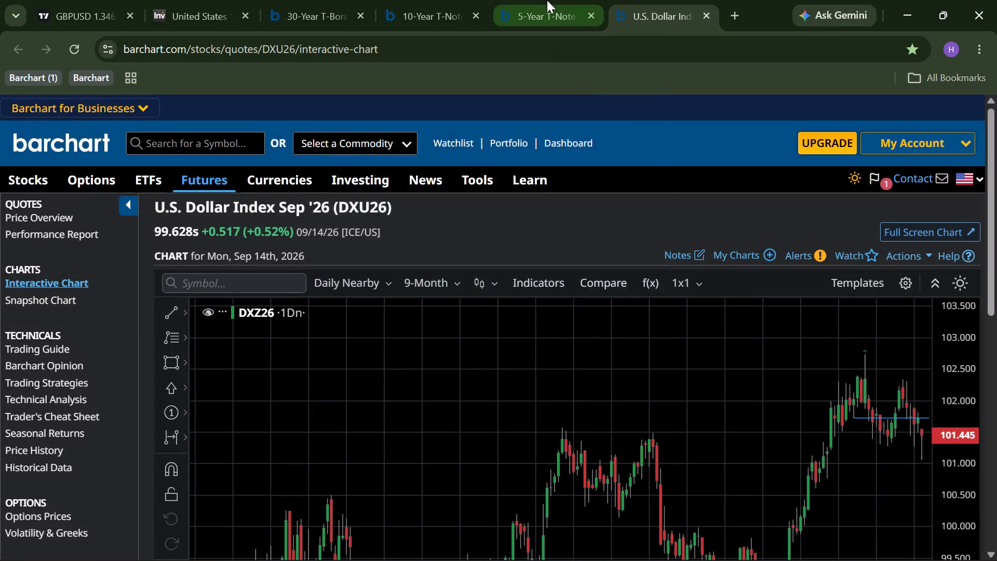
pyautogui.click(547, 0)
pyautogui.click(649, 145)
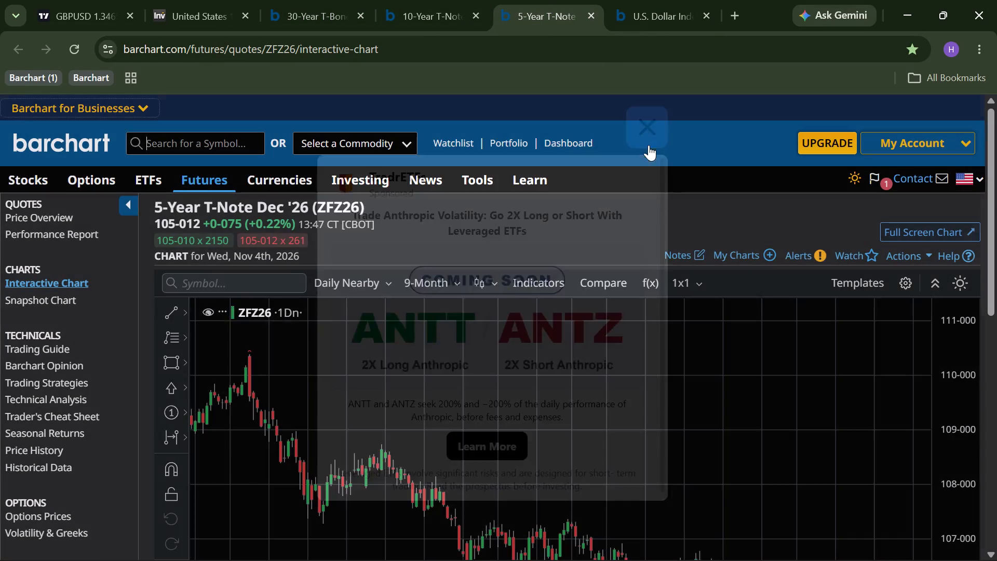
pyautogui.scroll(-2, 603, 399)
pyautogui.moveTo(603, 399); pyautogui.dragTo(326, 414)
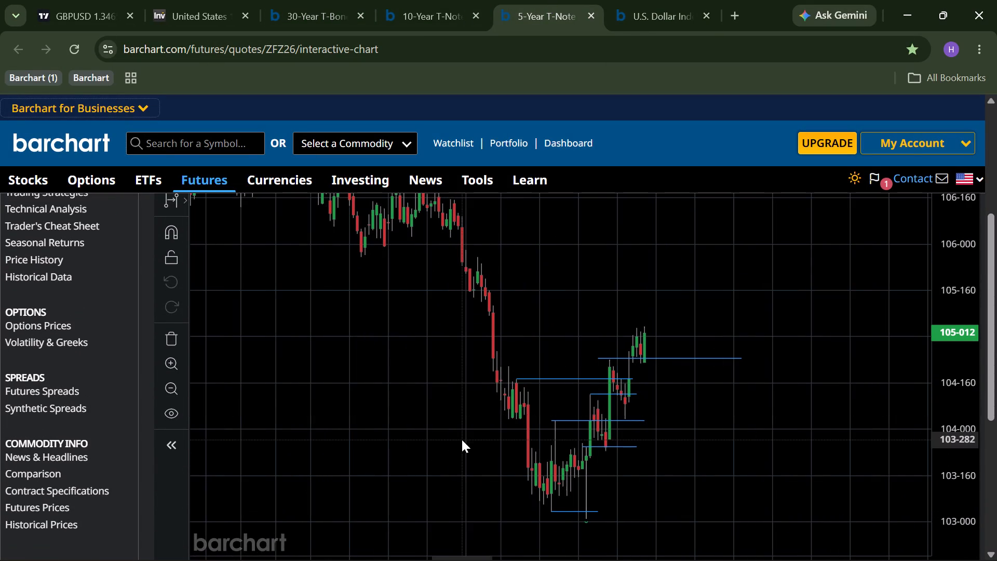
pyautogui.moveTo(462, 439); pyautogui.dragTo(371, 456)
pyautogui.scroll(1, 371, 456)
pyautogui.scroll(-1, 371, 456)
pyautogui.moveTo(371, 456); pyautogui.dragTo(304, 477)
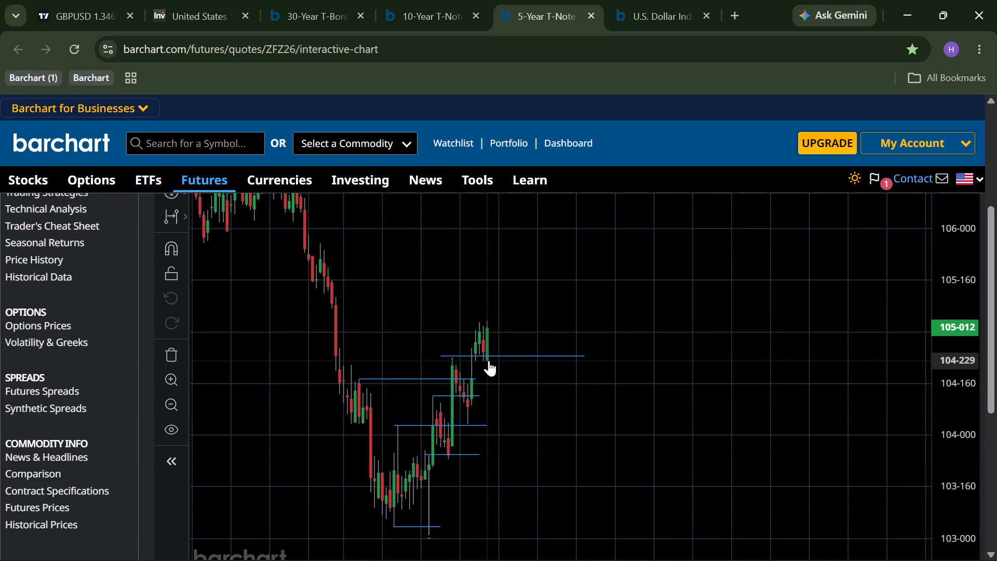
pyautogui.scroll(2, 489, 360)
pyautogui.scroll(-1, 489, 360)
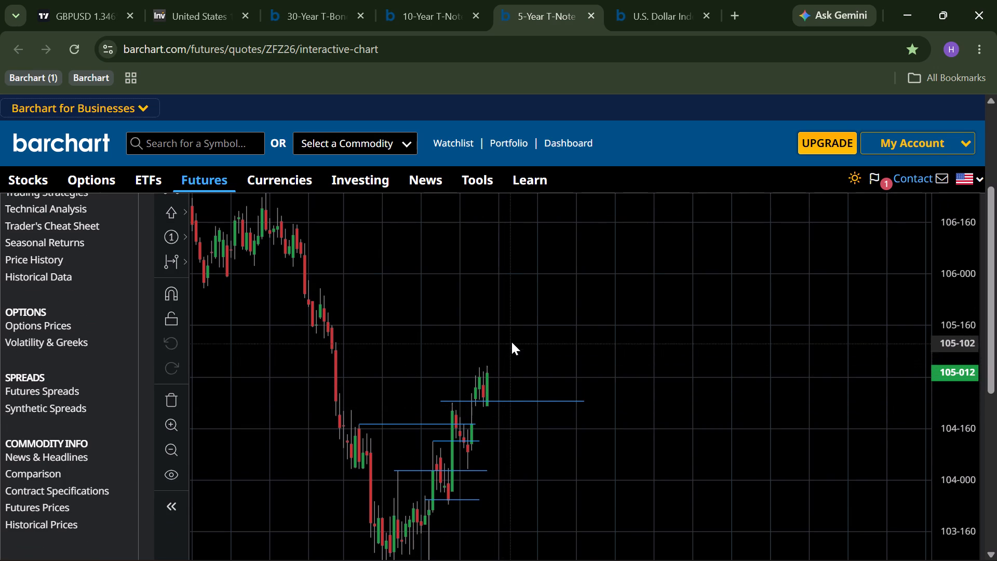
# Compare the latest candles with the marked levels on the 10-Year T-Note and 30-Year T-Bond charts, returning to the 10-Year chart.
pyautogui.click(421, 17)
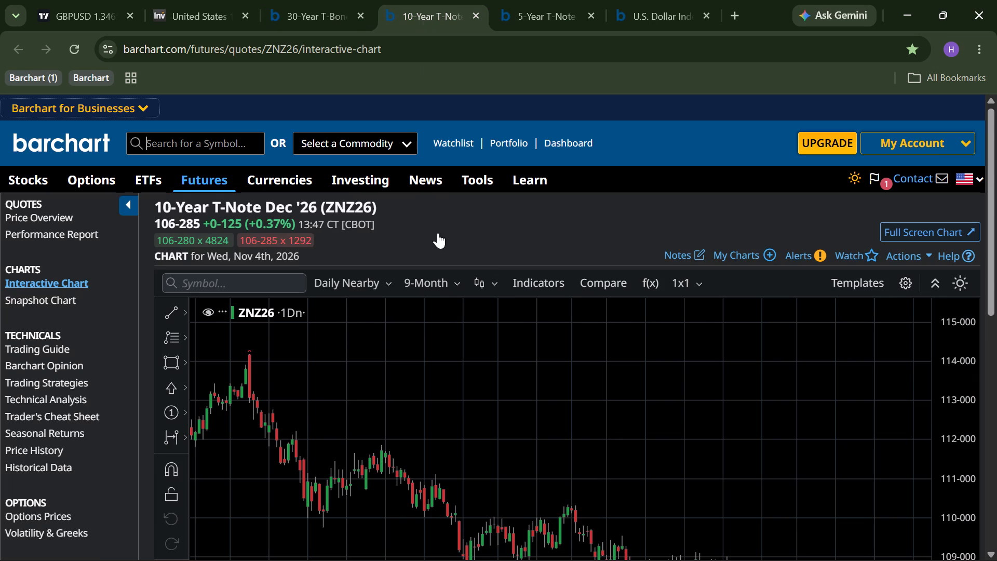
pyautogui.scroll(-3, 460, 416)
pyautogui.moveTo(460, 416); pyautogui.dragTo(188, 393)
pyautogui.moveTo(407, 448); pyautogui.dragTo(381, 449)
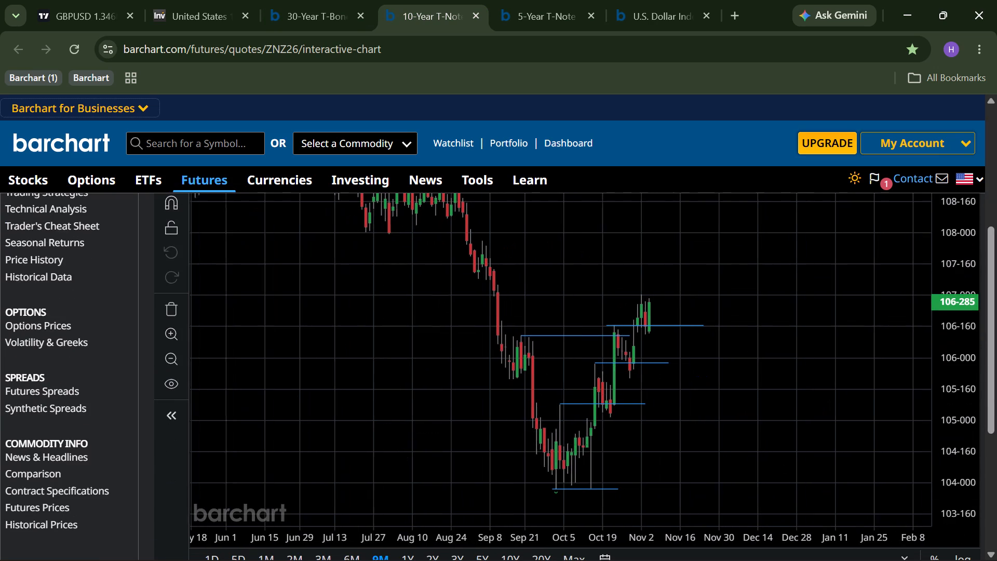
pyautogui.moveTo(381, 449); pyautogui.dragTo(293, 447)
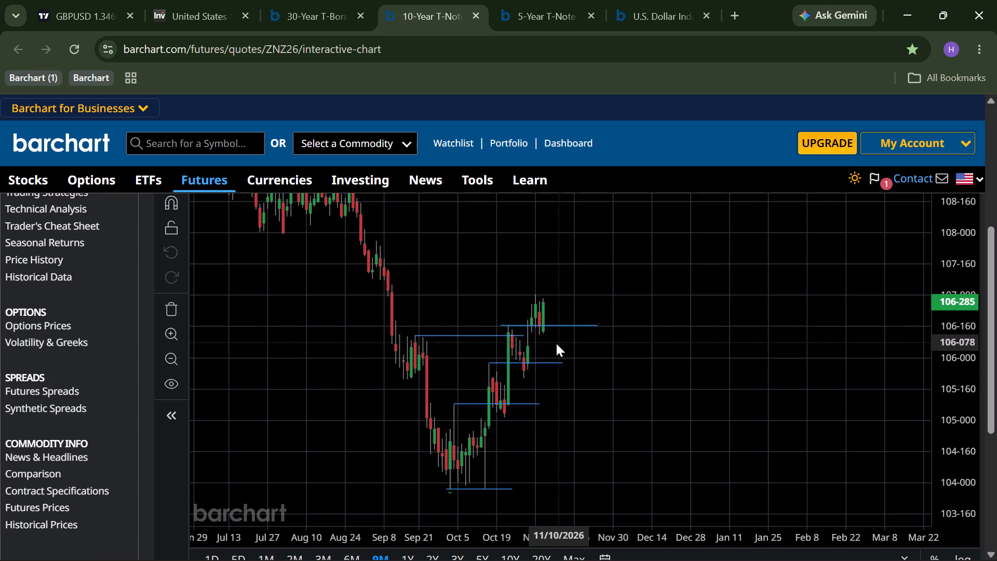
pyautogui.click(315, 25)
pyautogui.scroll(-2, 463, 428)
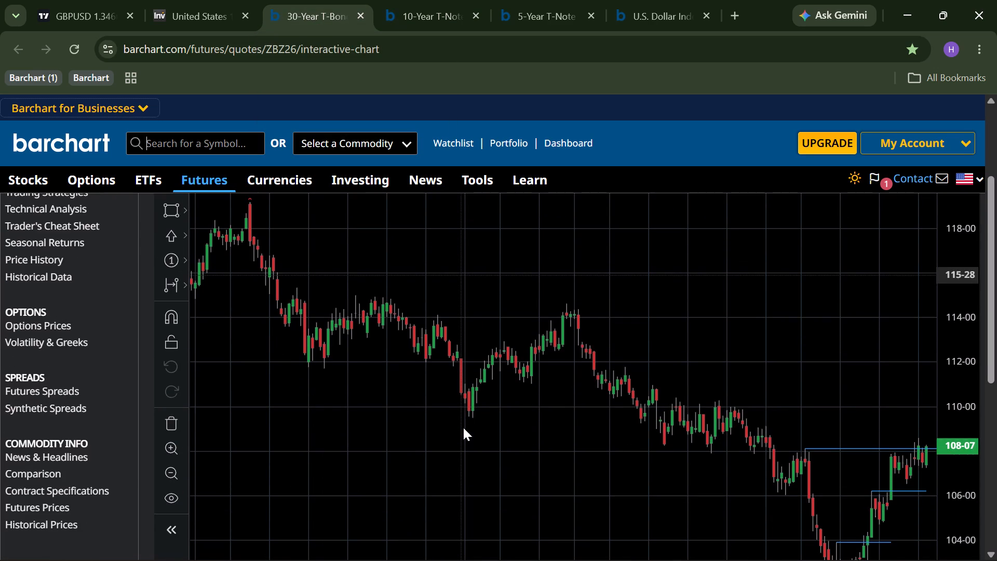
pyautogui.moveTo(511, 482); pyautogui.dragTo(268, 444)
pyautogui.scroll(-2, 268, 444)
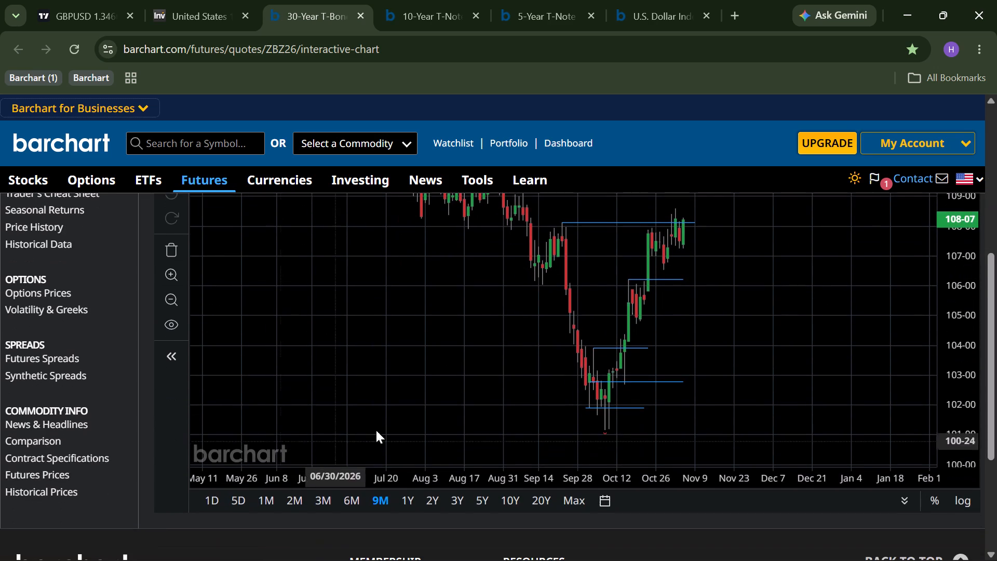
pyautogui.scroll(1, 389, 427)
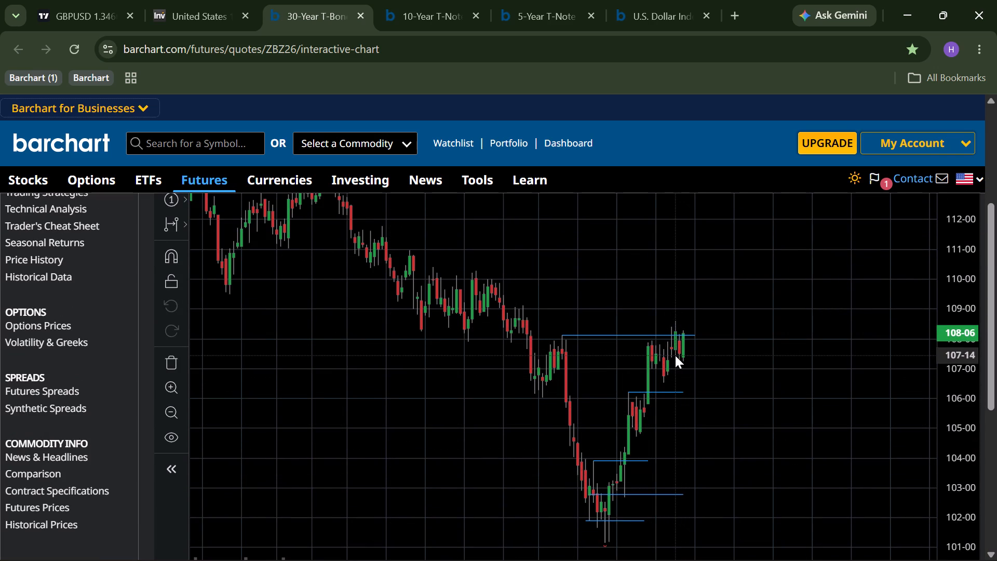
pyautogui.scroll(1, 675, 355)
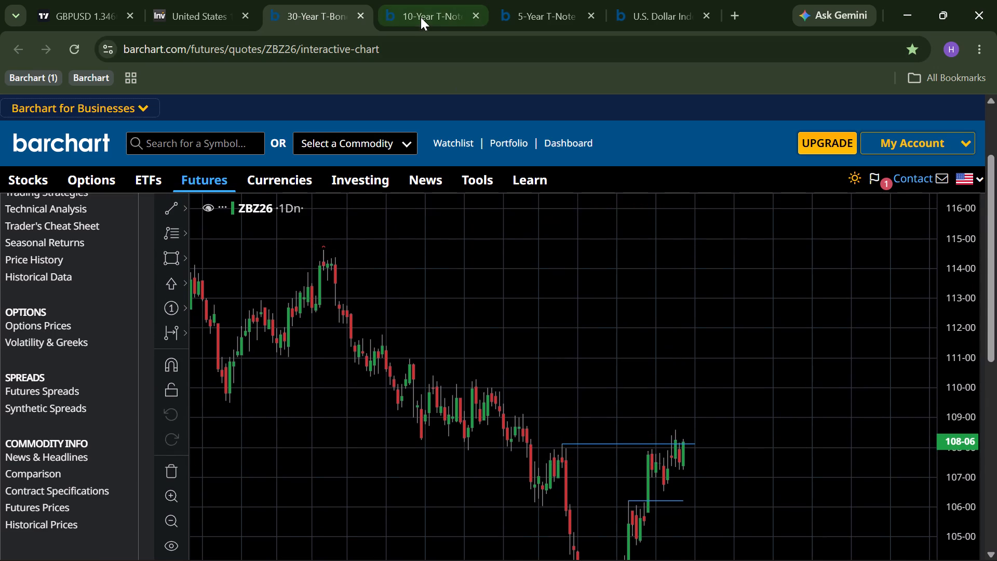
pyautogui.click(421, 17)
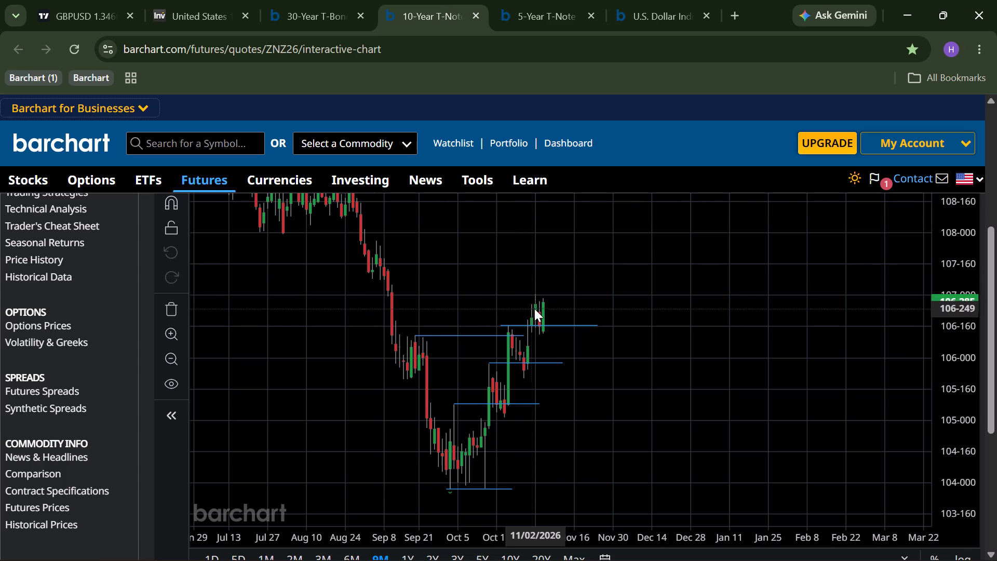
# Compare the latest candles with the marked levels across the 10-Year, 5-Year and 30-Year Treasury futures charts and the U.S. Dollar Index chart.
pyautogui.scroll(1, 534, 309)
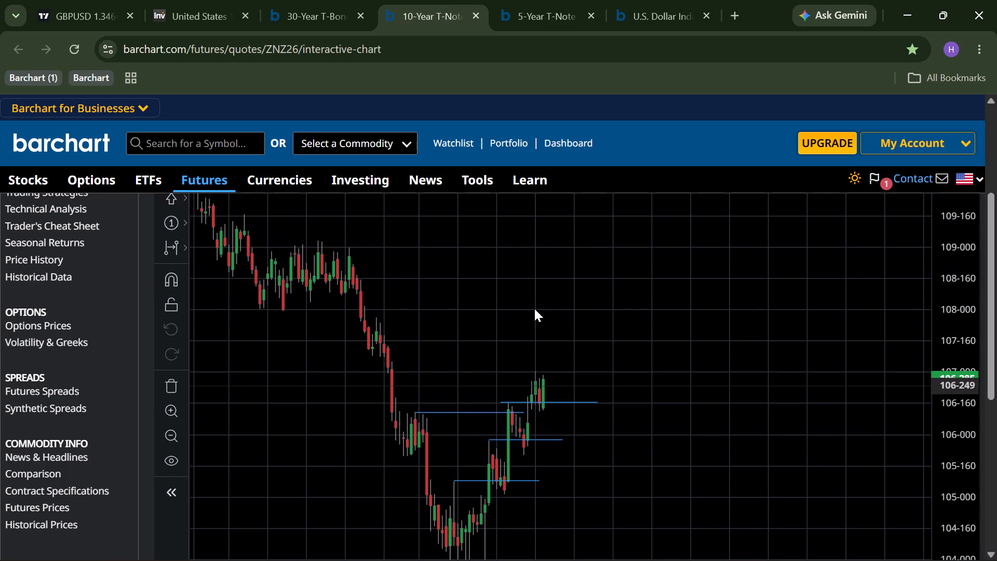
pyautogui.scroll(2, 534, 309)
pyautogui.click(545, 15)
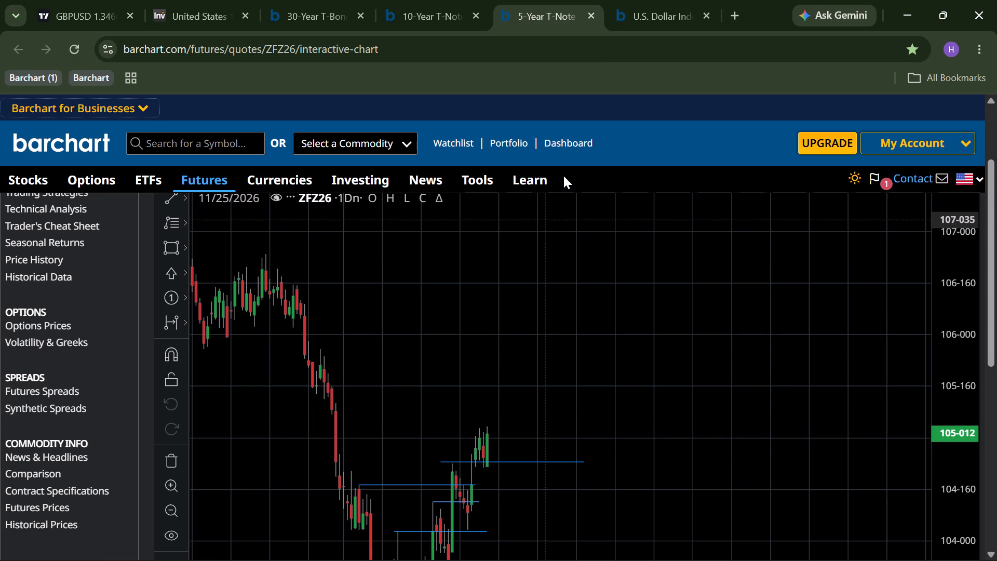
pyautogui.click(651, 15)
pyautogui.click(429, 11)
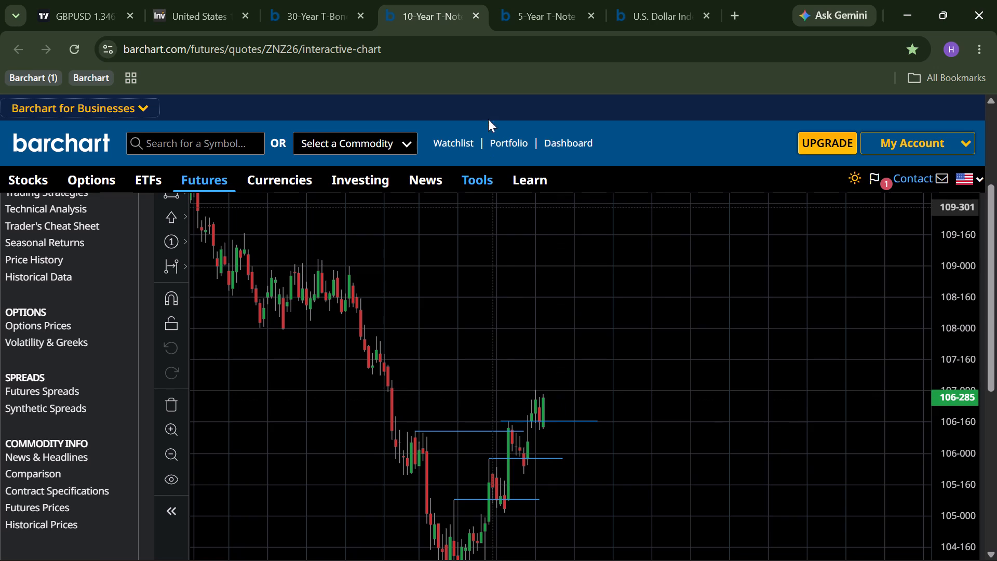
pyautogui.click(535, 0)
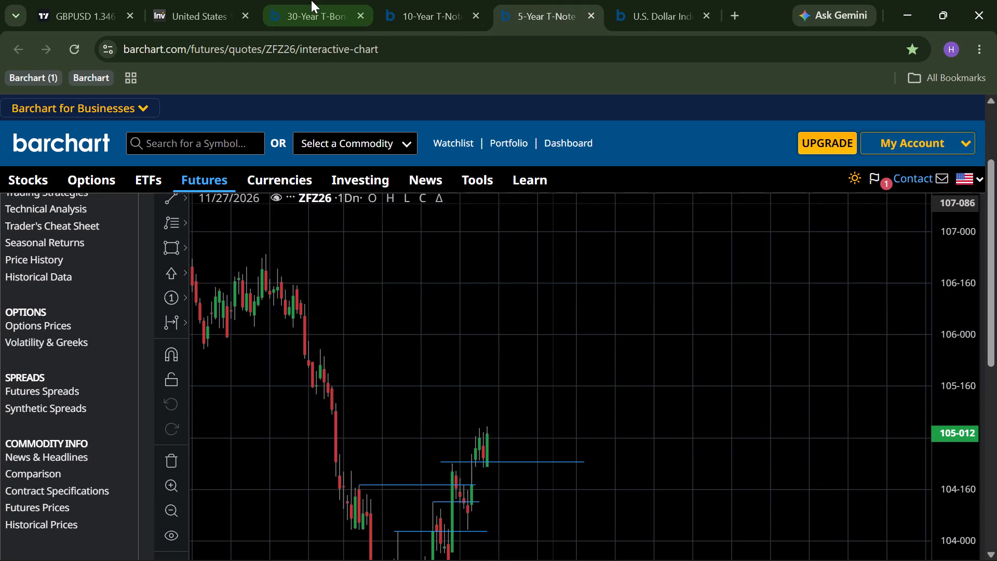
pyautogui.click(310, 0)
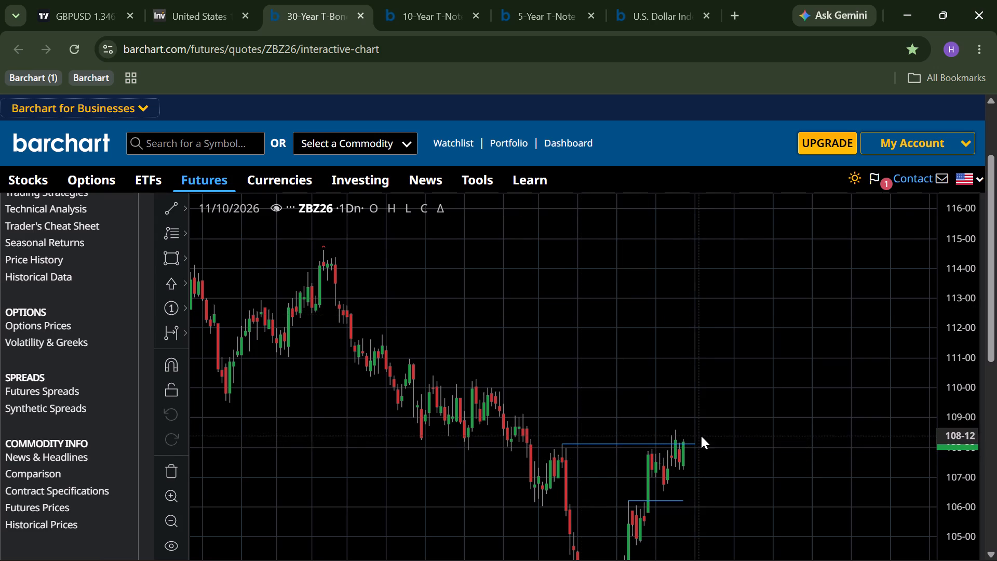
pyautogui.click(661, 0)
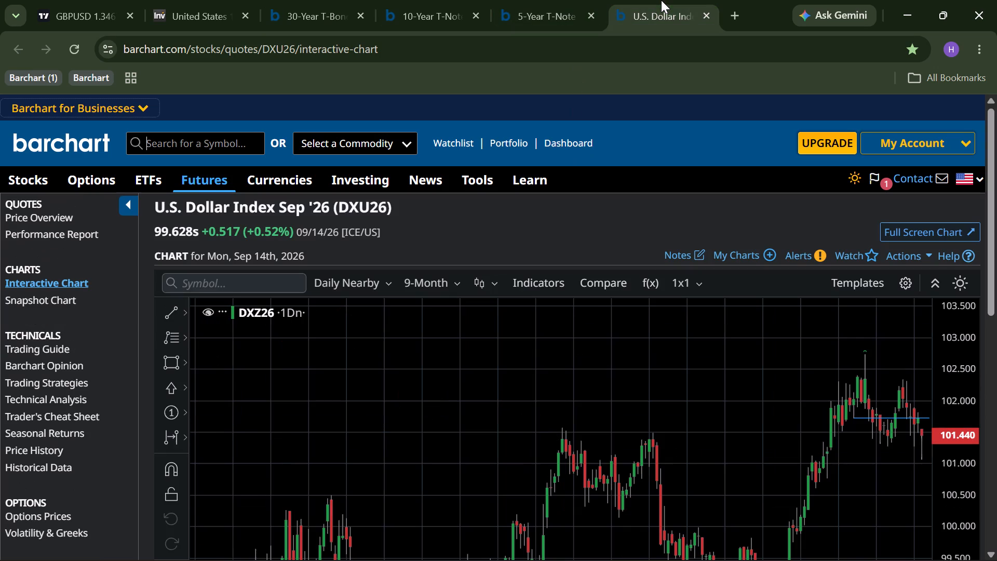
pyautogui.moveTo(679, 314); pyautogui.dragTo(623, 371)
pyautogui.moveTo(623, 371); pyautogui.dragTo(466, 384)
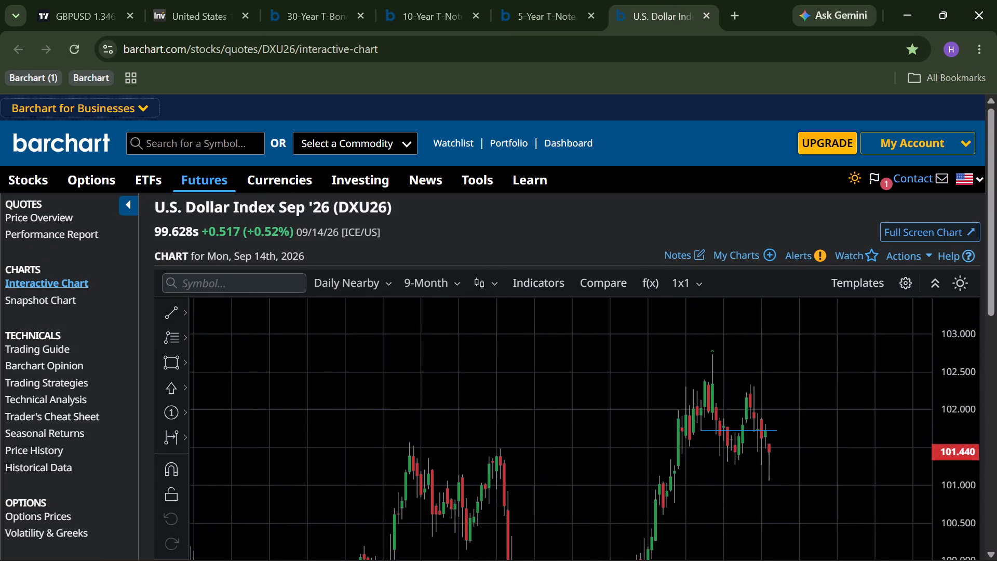
pyautogui.moveTo(466, 384); pyautogui.dragTo(465, 384)
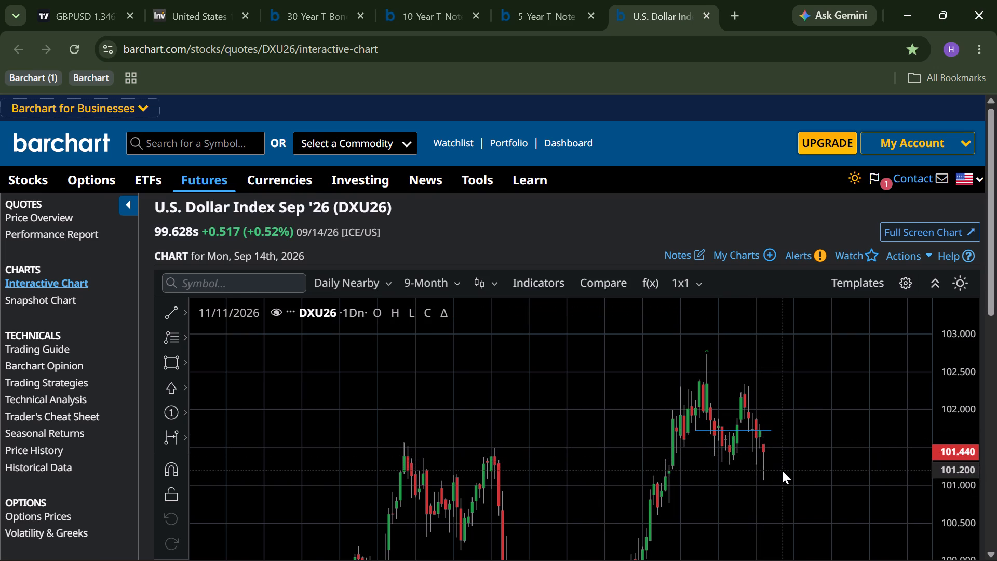
# Close the GBPUSD and EURUSD browser windows, leaving the sites without saving changes, and close the Calculator.
pyautogui.click(987, 23)
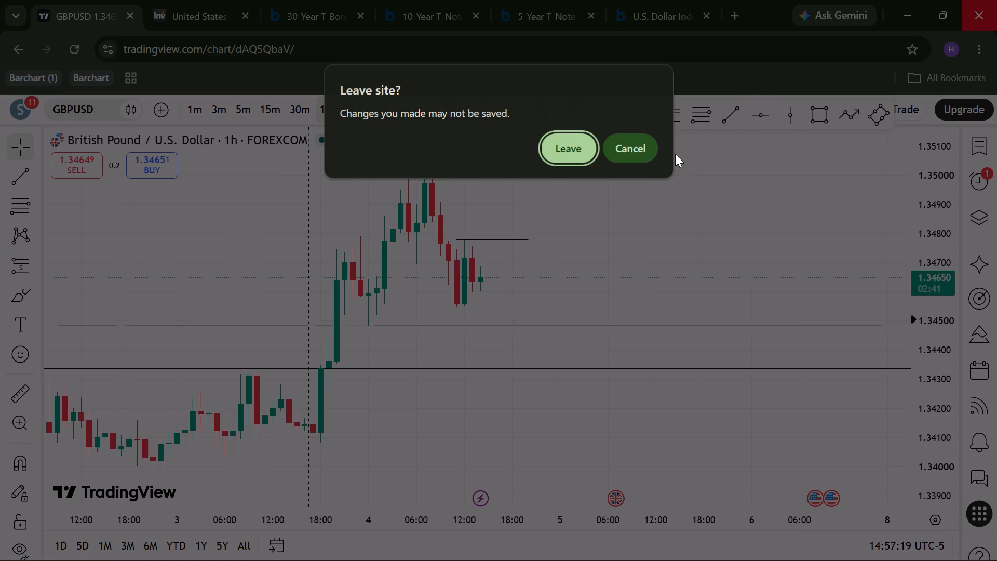
pyautogui.click(562, 158)
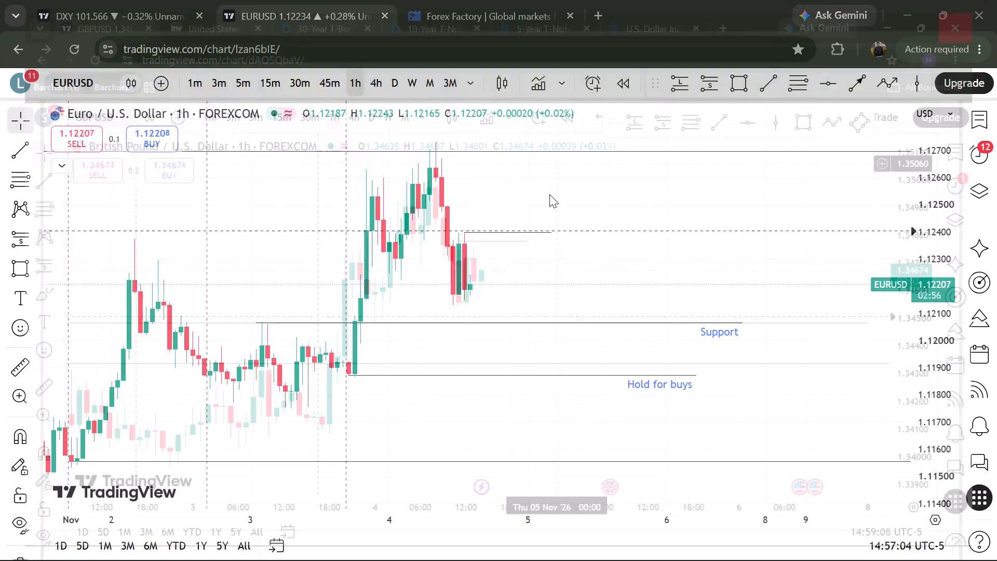
pyautogui.click(990, 20)
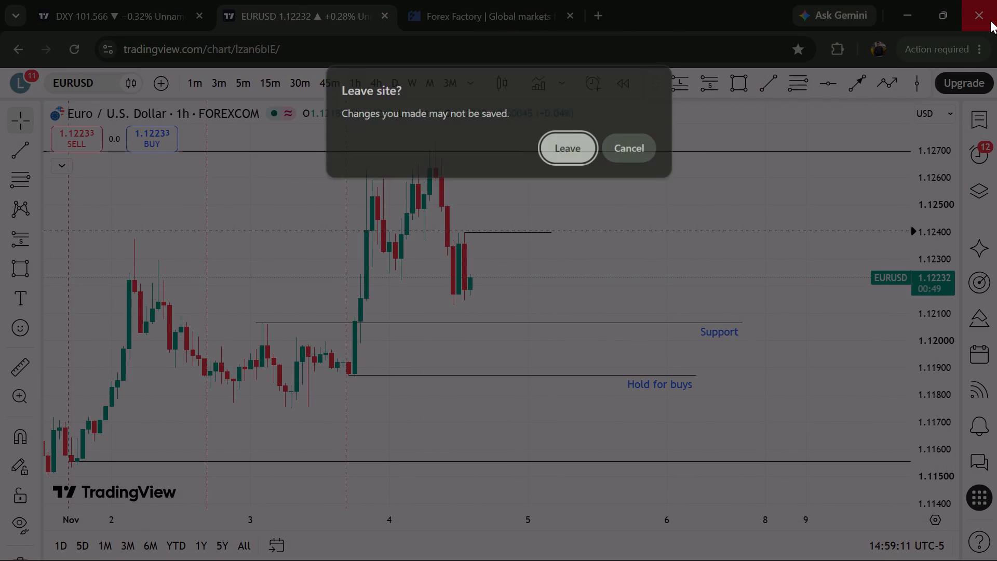
pyautogui.click(574, 146)
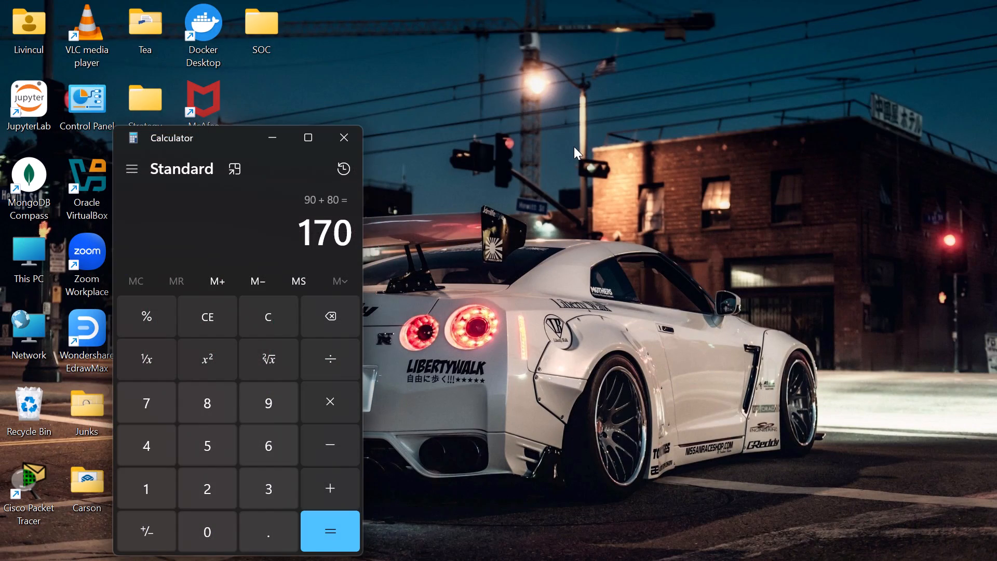
pyautogui.click(343, 144)
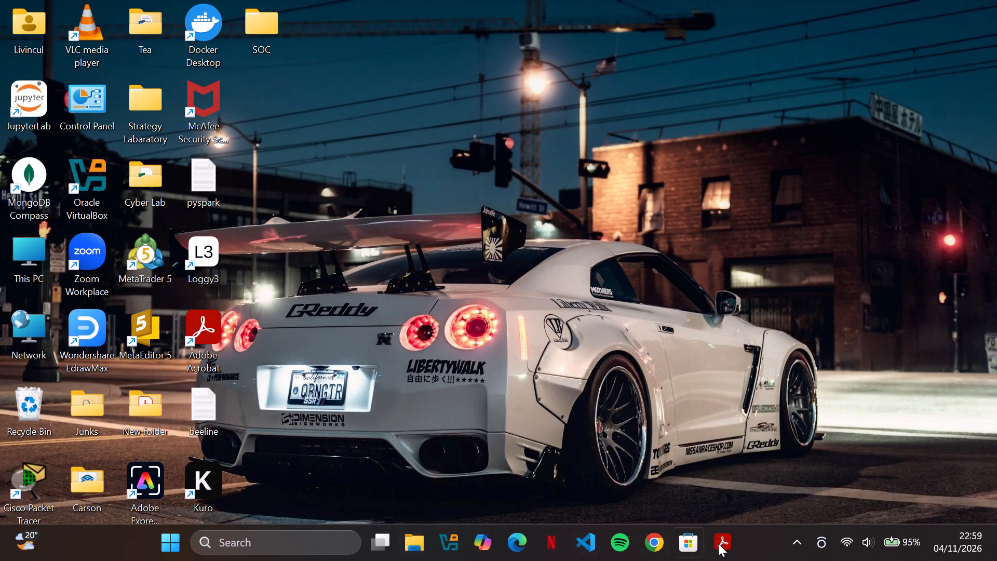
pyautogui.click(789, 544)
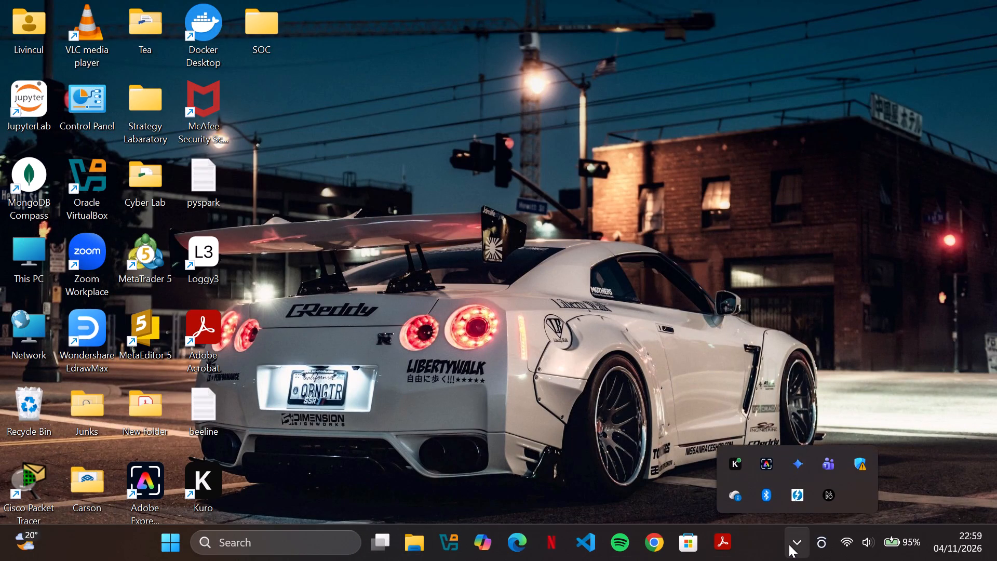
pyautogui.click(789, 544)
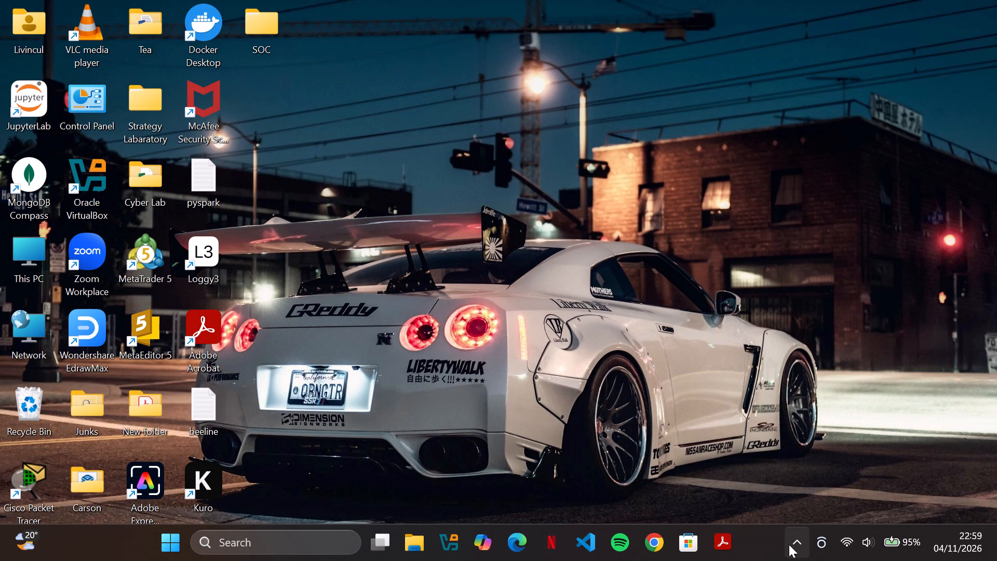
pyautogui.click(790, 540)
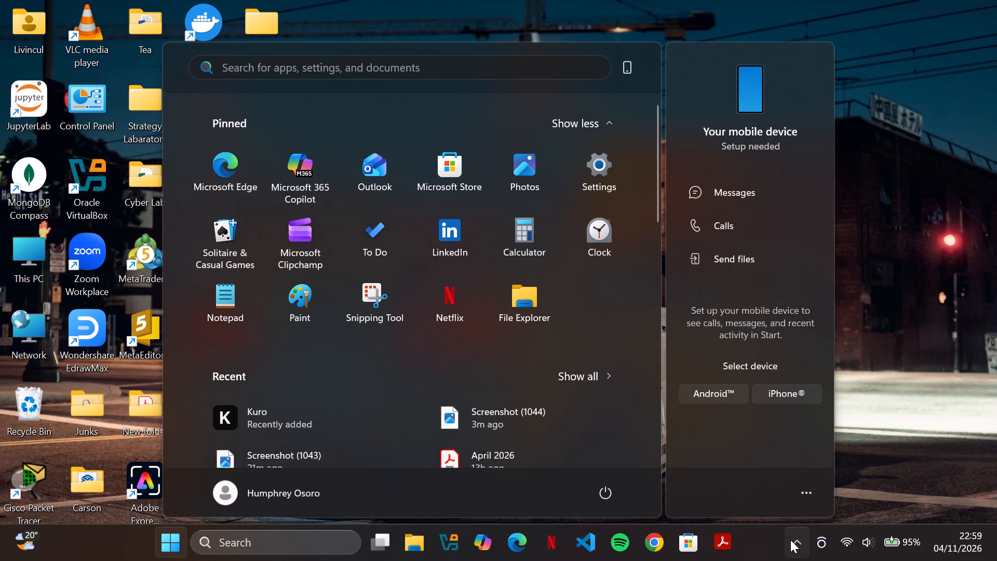